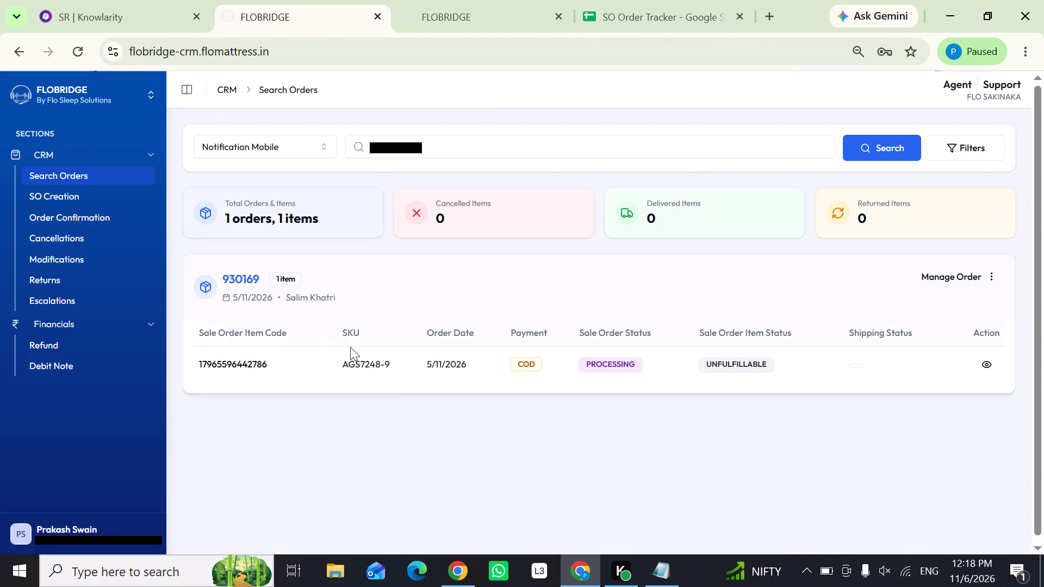
drag(391, 357, 342, 363)
click(967, 278)
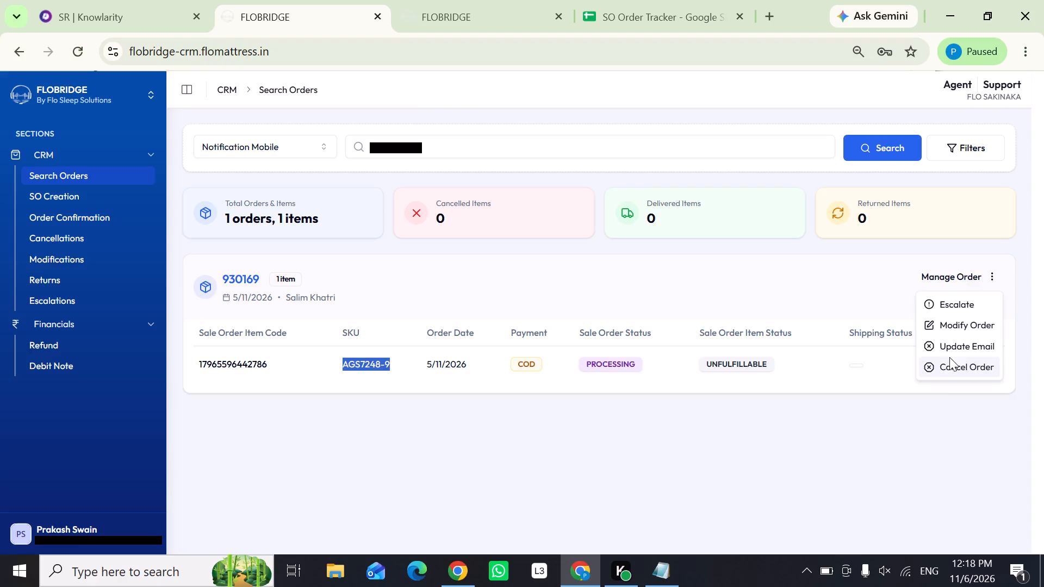
click(950, 328)
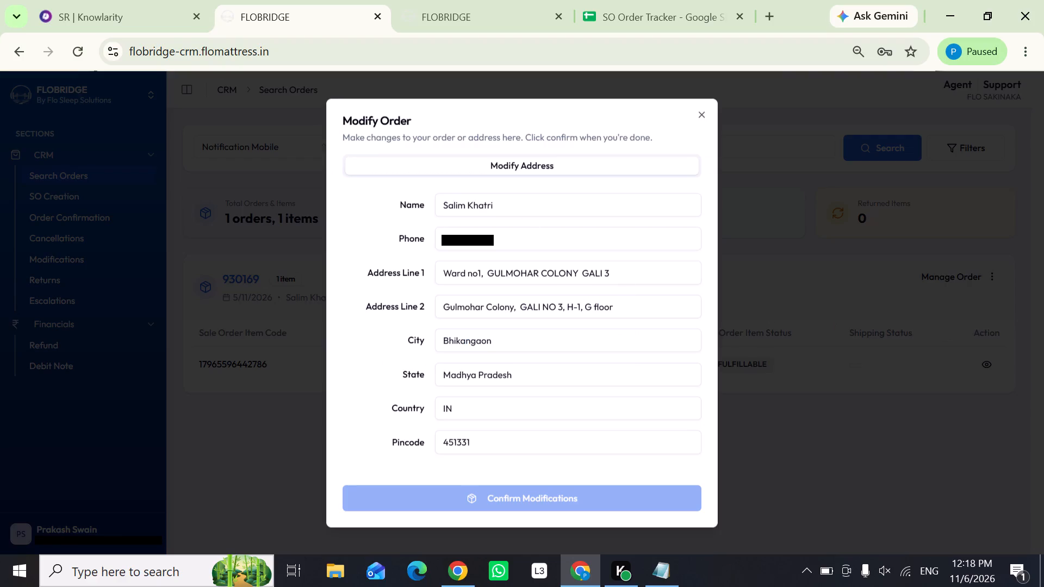
scroll(583, 356, down, 4)
scroll(563, 331, up, 2)
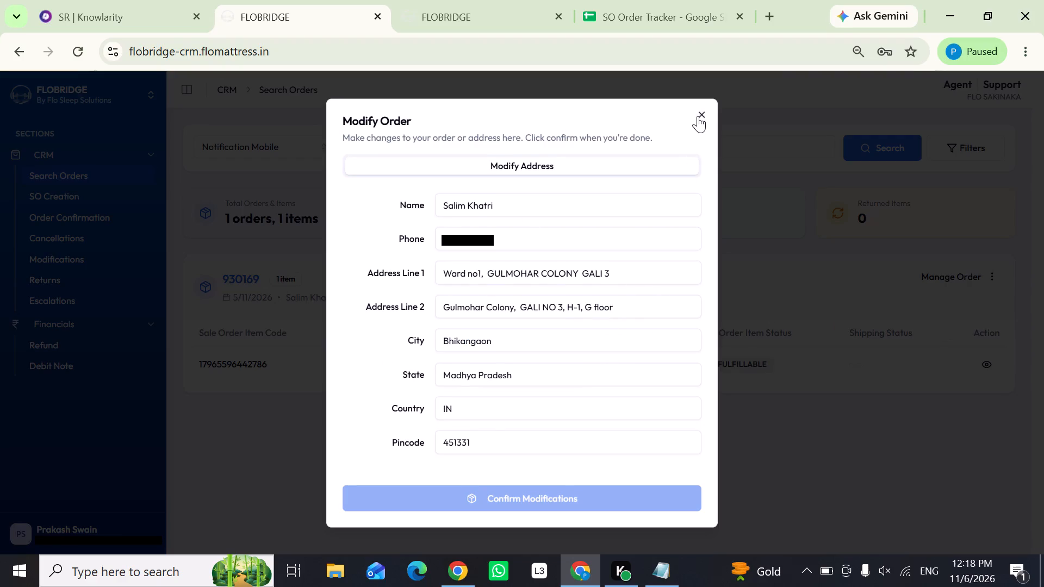
click(698, 116)
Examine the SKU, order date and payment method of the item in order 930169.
drag(546, 364, 459, 364)
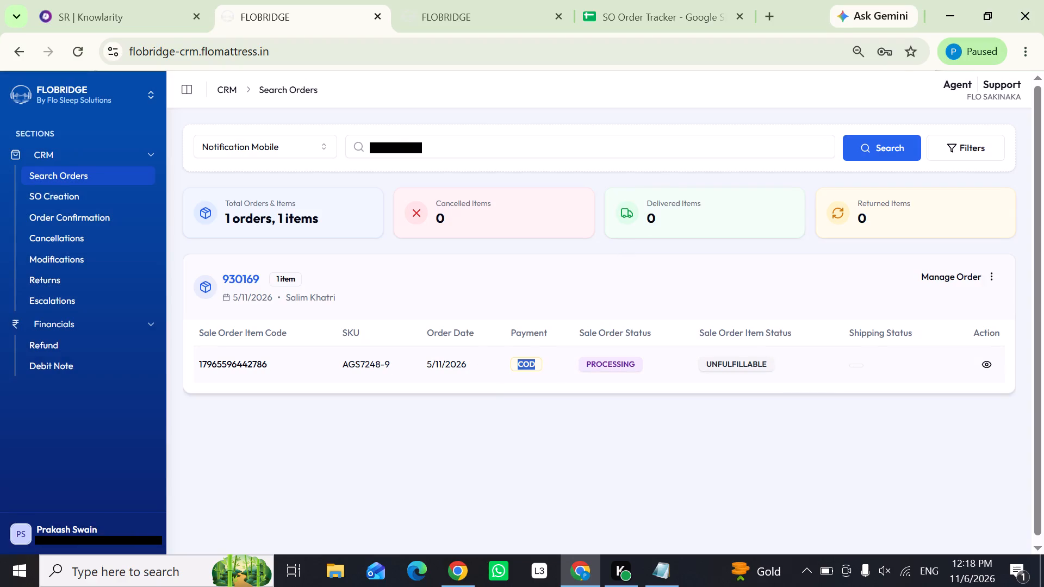
drag(459, 364, 335, 367)
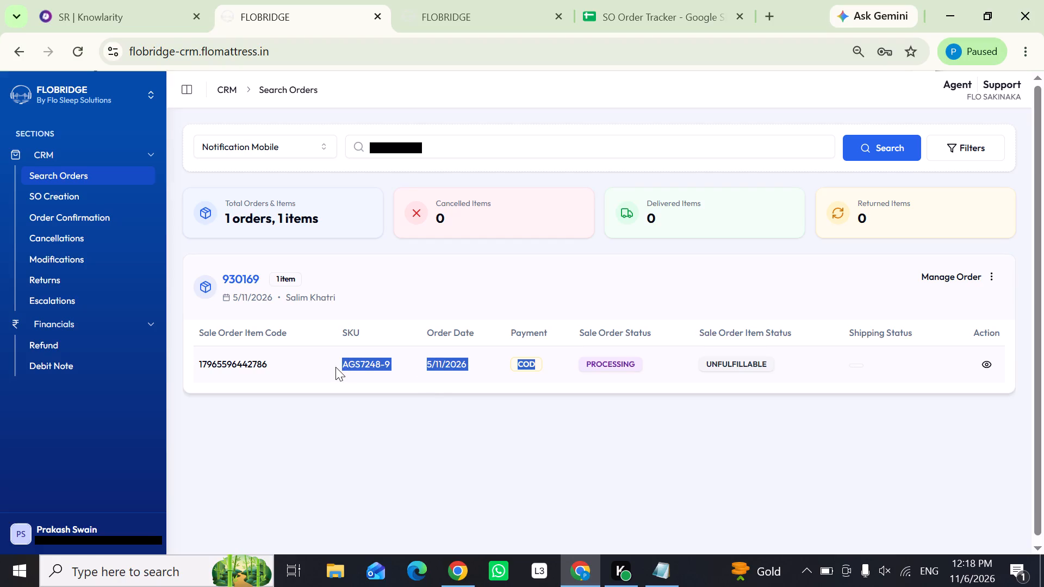
drag(335, 367, 380, 372)
drag(380, 372, 425, 372)
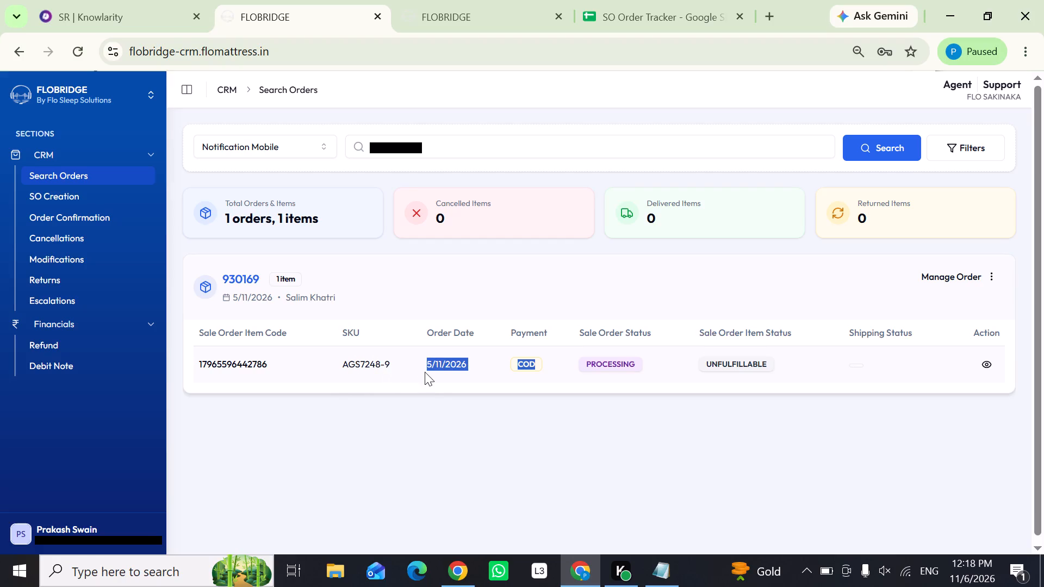
drag(425, 372, 467, 373)
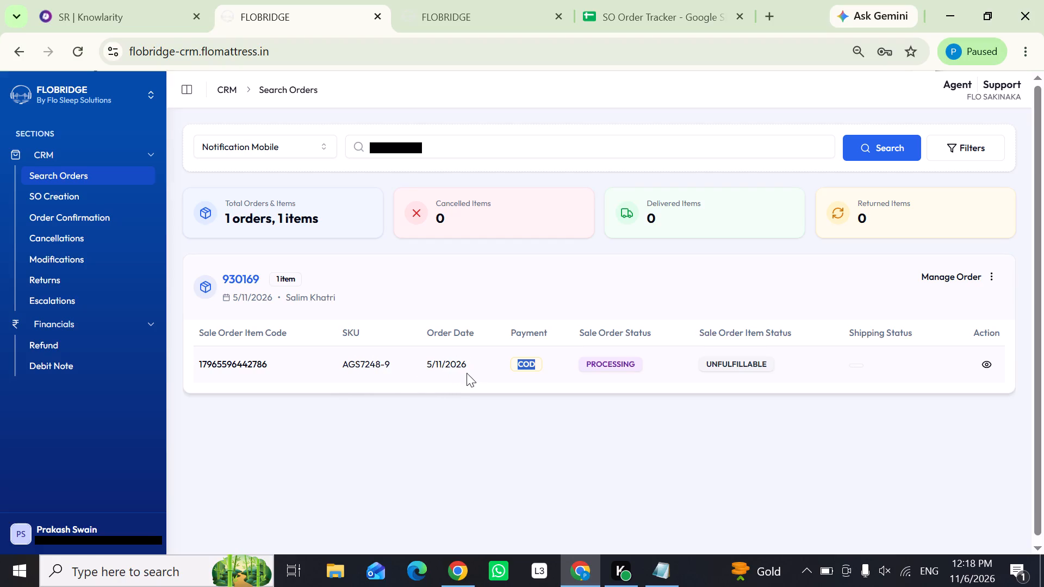
drag(467, 373, 416, 373)
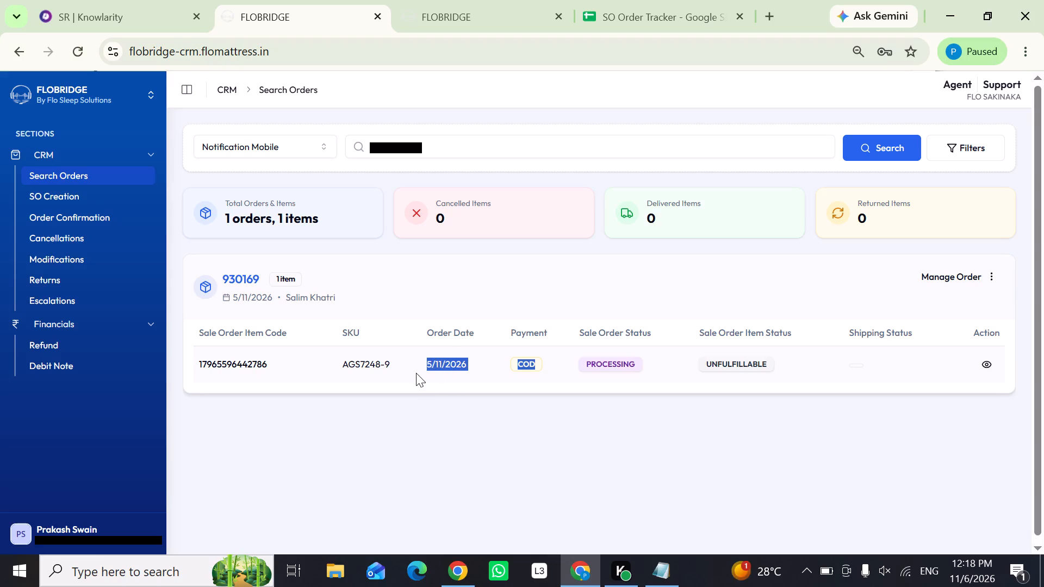
drag(416, 373, 415, 373)
click(506, 390)
drag(543, 367, 481, 367)
click(480, 395)
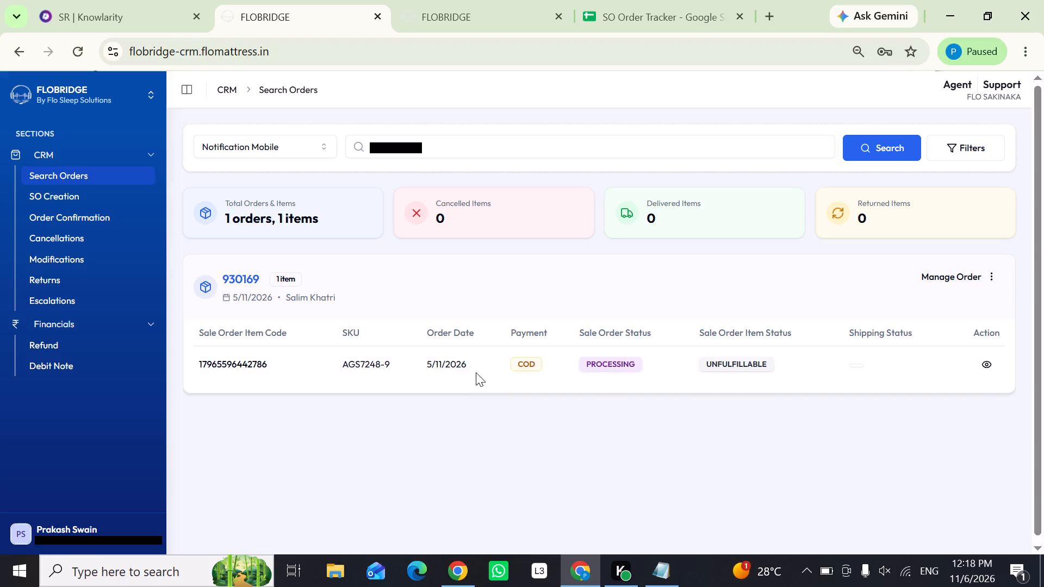
drag(476, 368, 386, 369)
click(416, 421)
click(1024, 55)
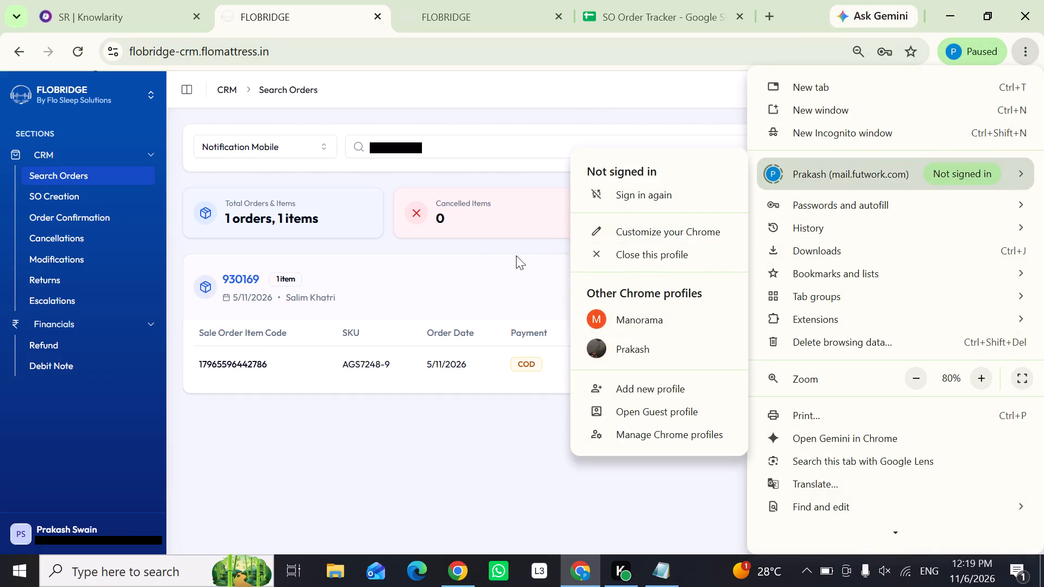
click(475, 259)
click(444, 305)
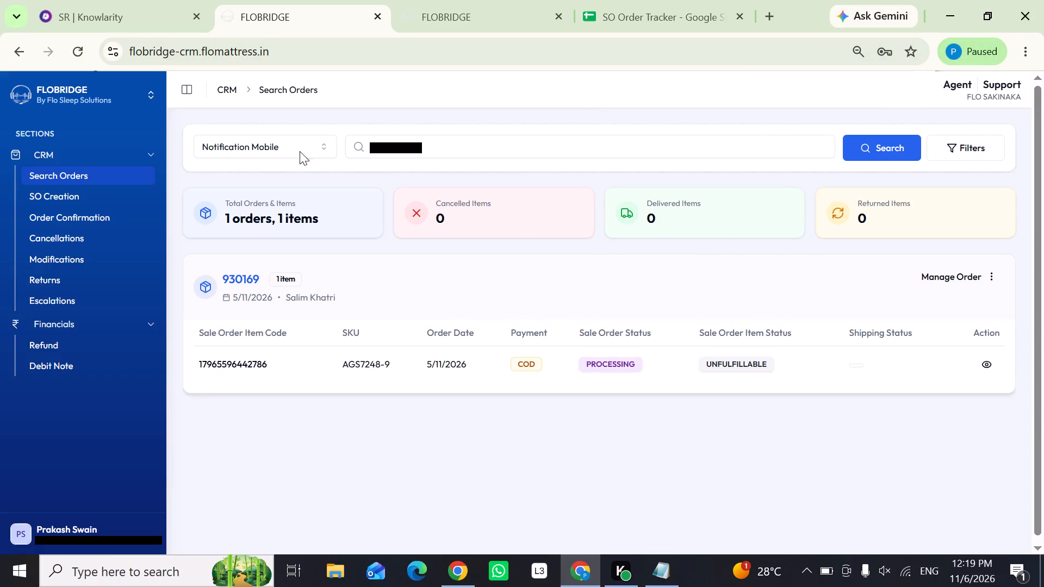
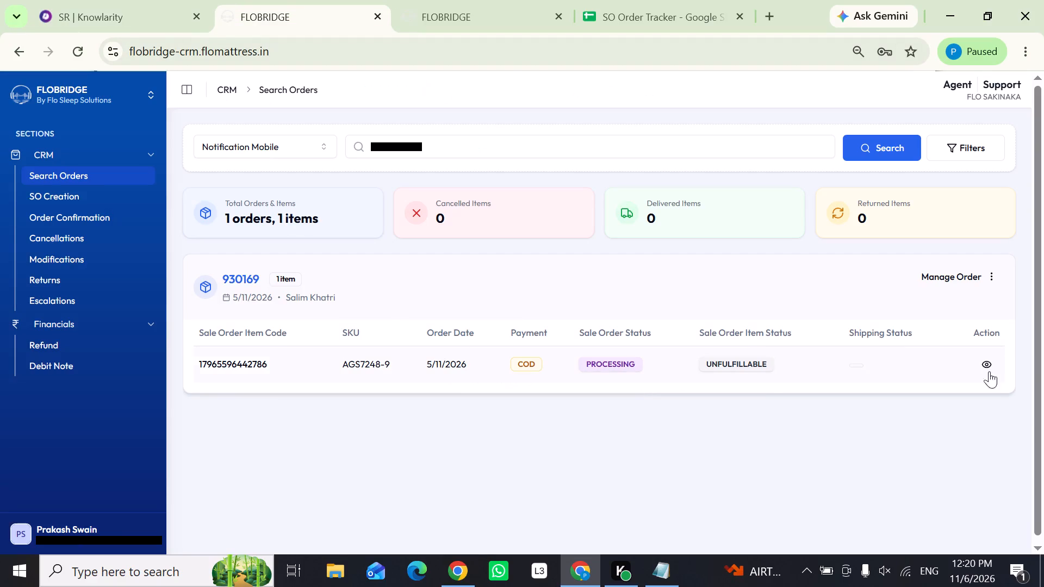
click(979, 276)
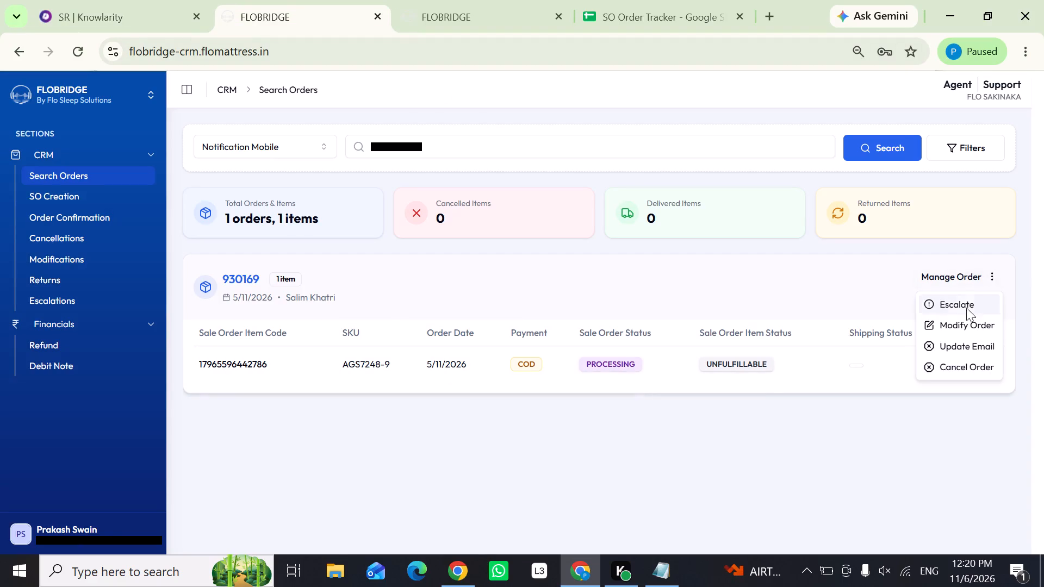
click(961, 363)
click(357, 215)
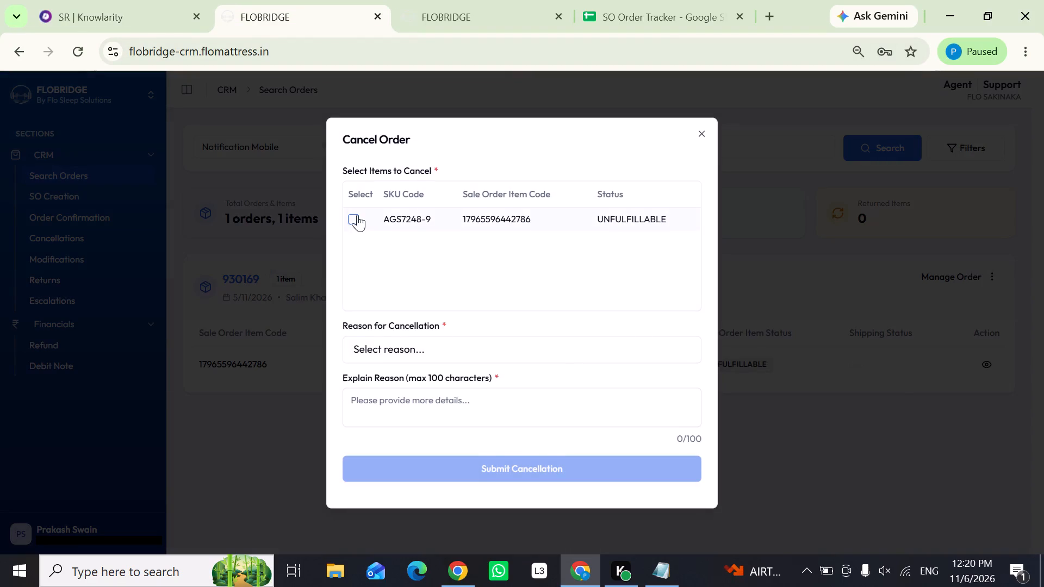
click(393, 368)
click(394, 401)
click(388, 423)
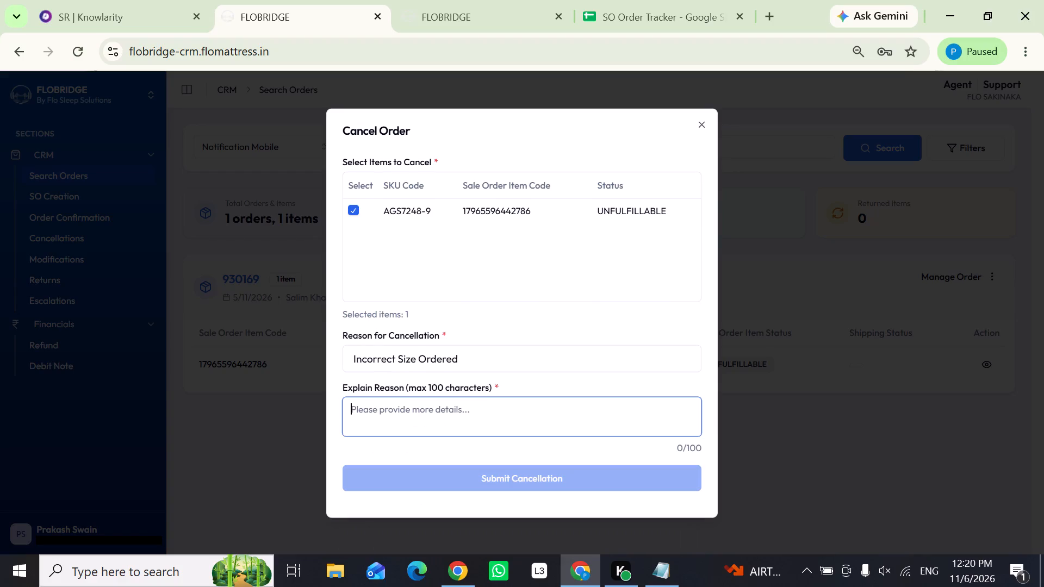
text(size)
key(space)
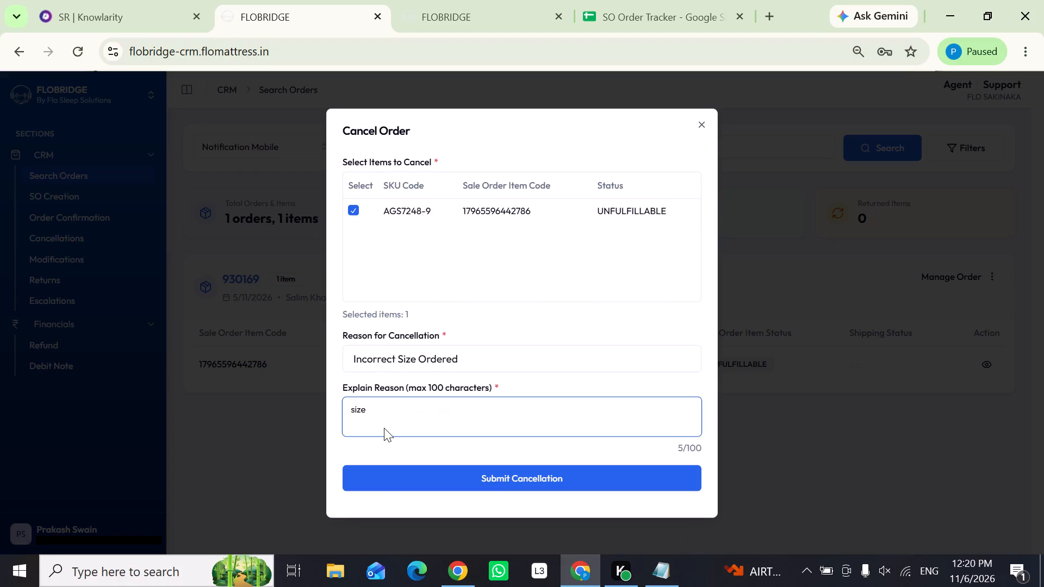
Unmute the computer's speakers.
click(881, 571)
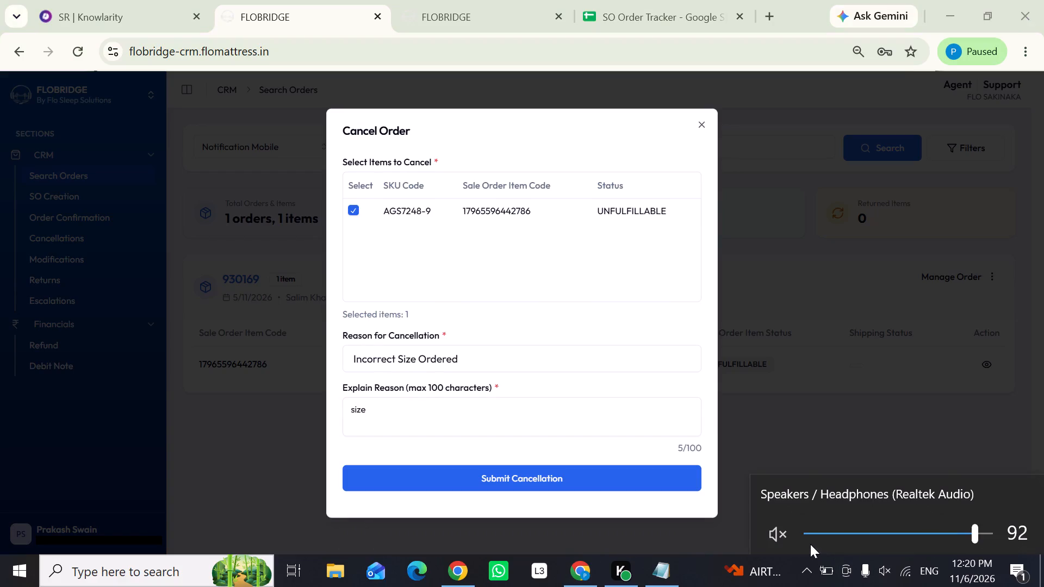
click(776, 534)
Complete the cancellation explanation as "size modification" and submit the cancellation.
click(400, 418)
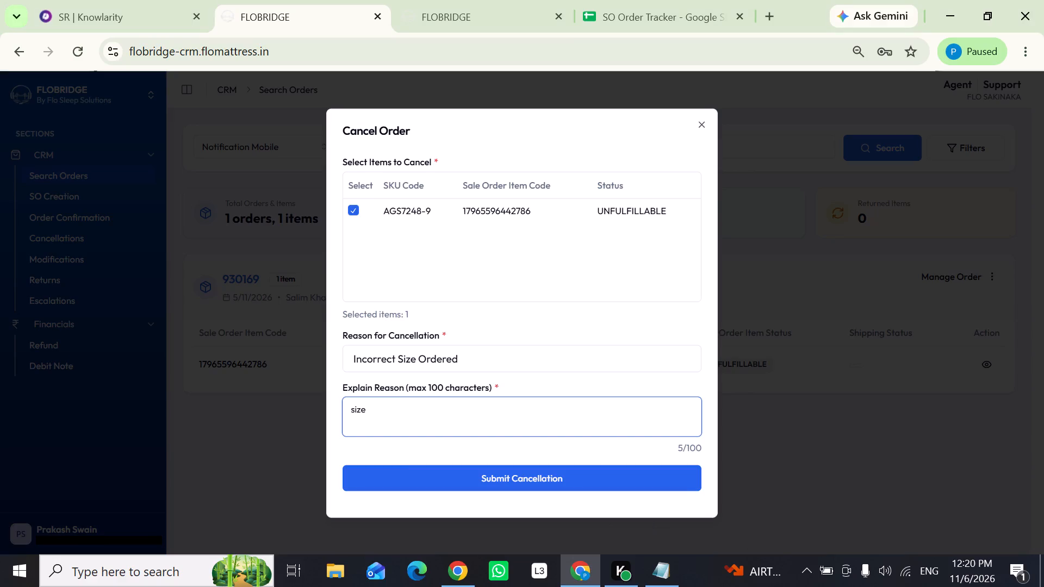
text(modification)
click(507, 478)
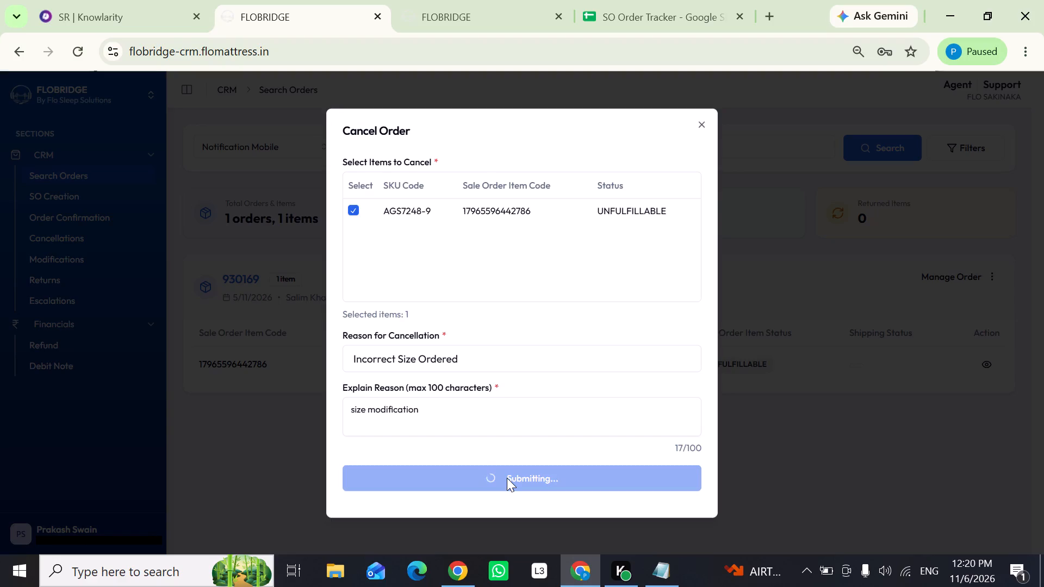
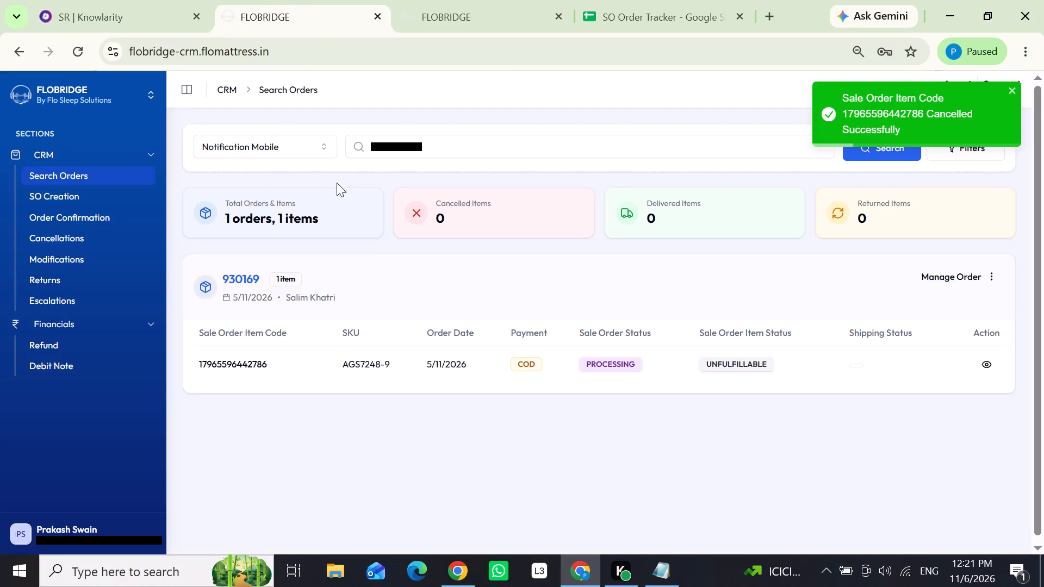
Search the orders by notification mobile, replacing the previous number with the copied customer number.
drag(438, 143, 253, 148)
key(ctrl+v)
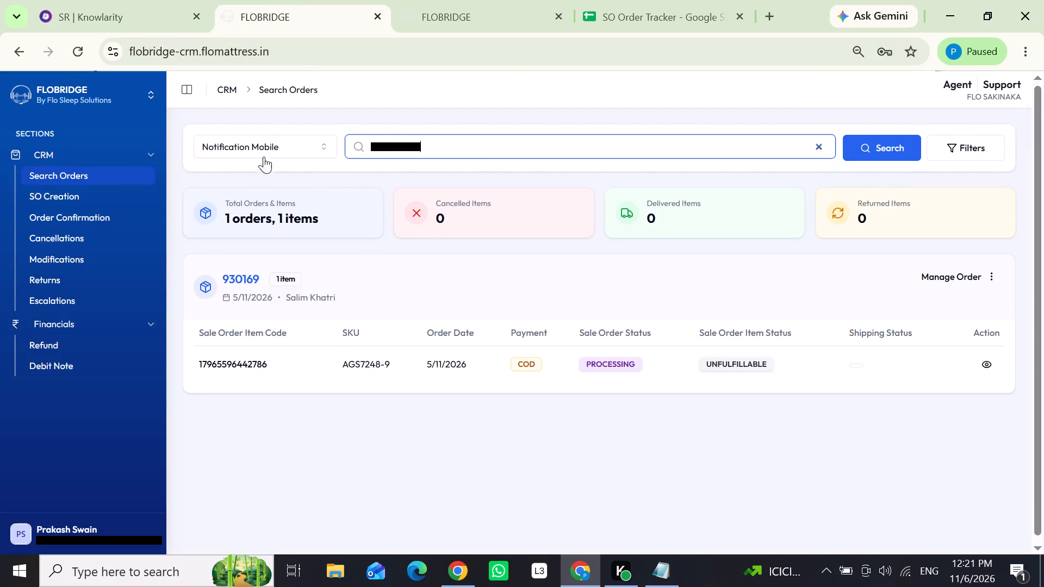
click(901, 152)
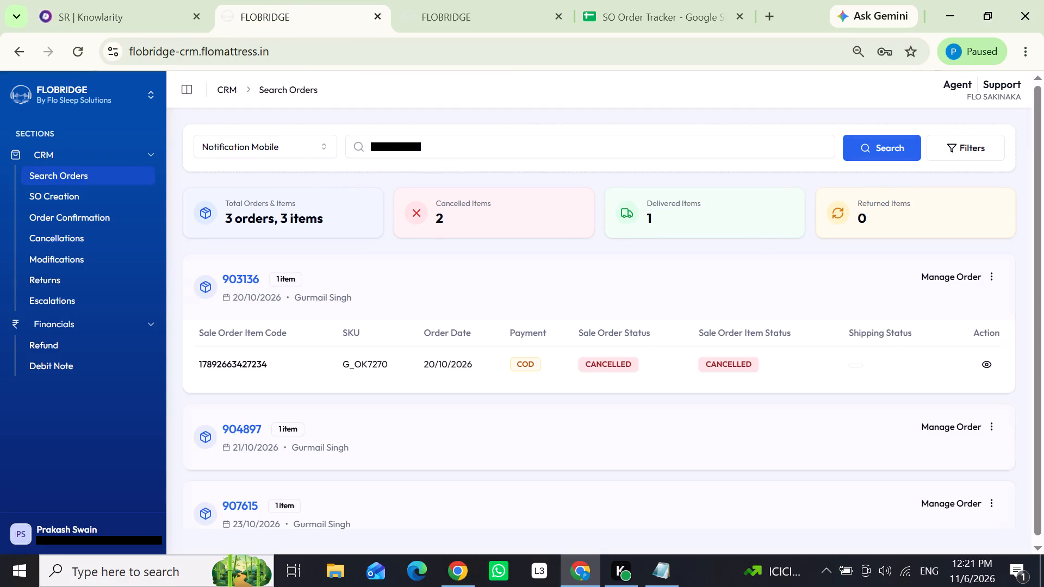
scroll(542, 423, down, 5)
click(435, 507)
scroll(427, 509, down, 5)
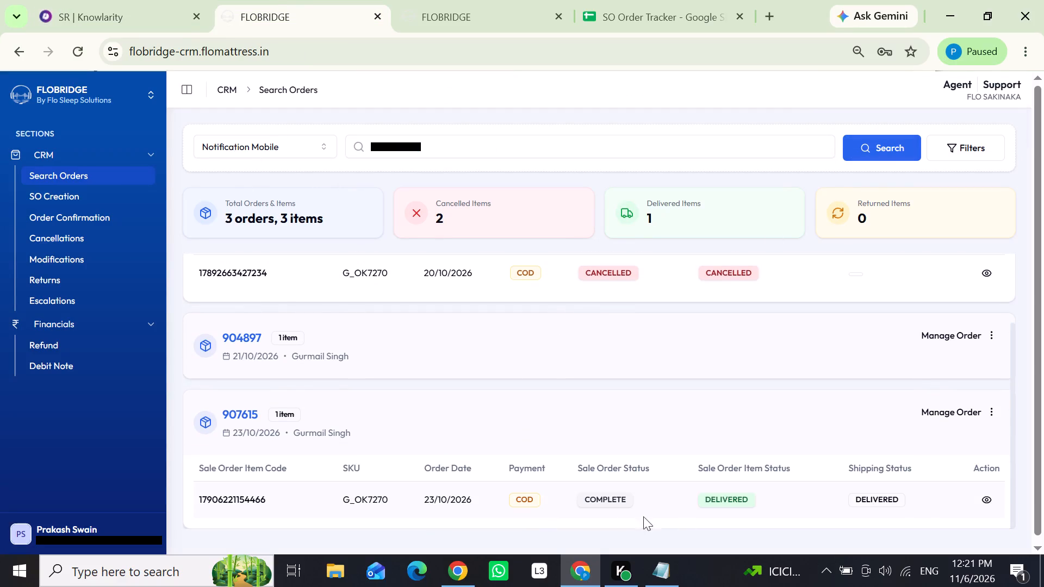
click(991, 503)
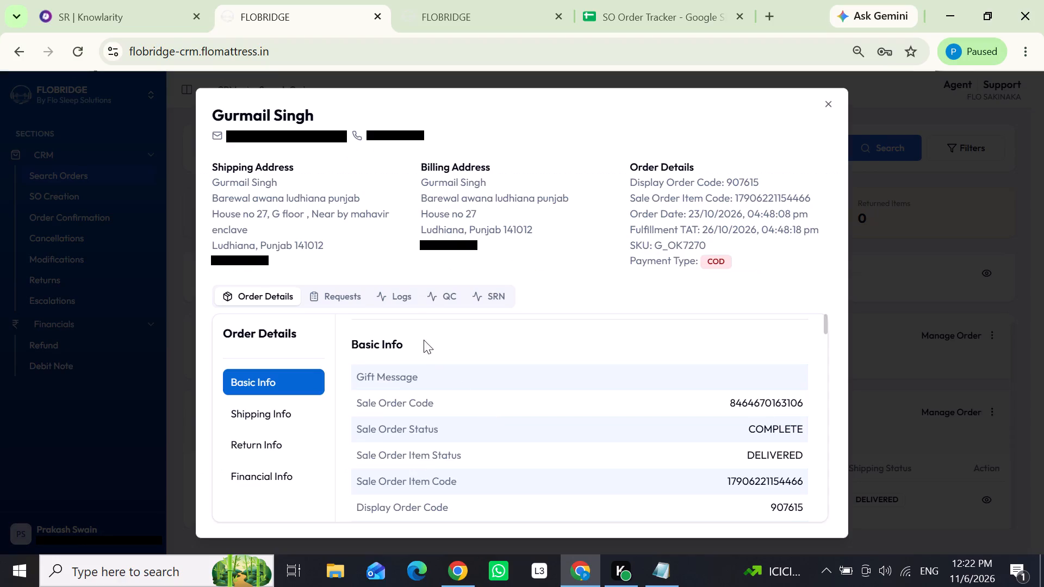
click(401, 301)
scroll(418, 494, down, 1)
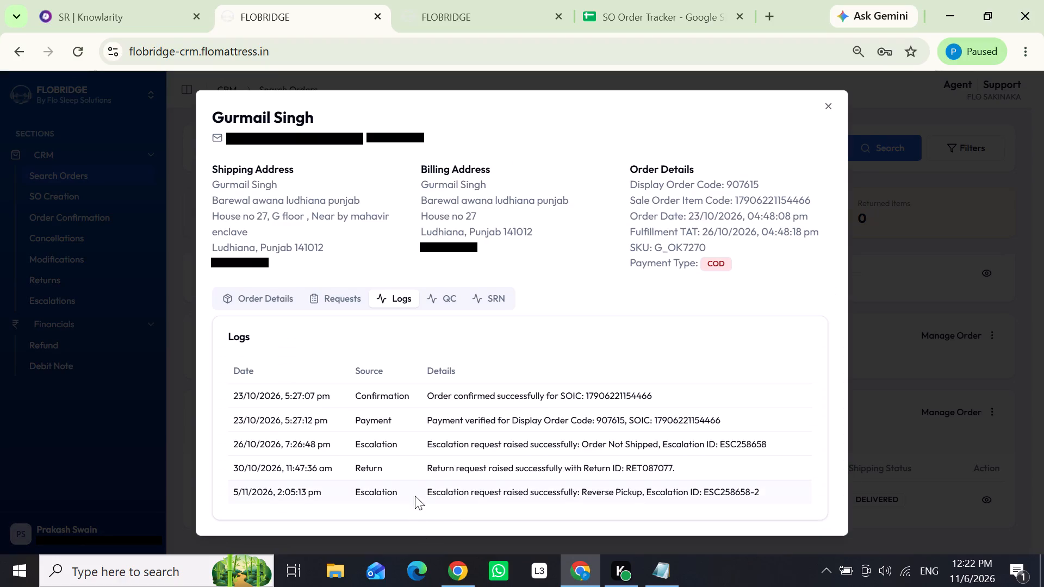
scroll(415, 496, down, 2)
click(972, 439)
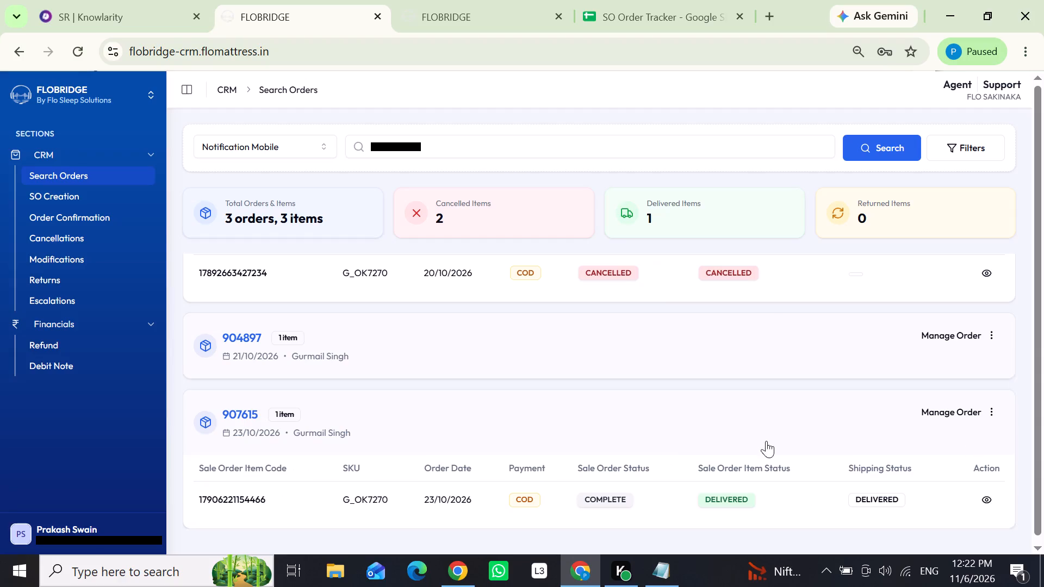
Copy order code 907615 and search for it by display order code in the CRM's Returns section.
drag(261, 413, 209, 413)
key(ctrl+c)
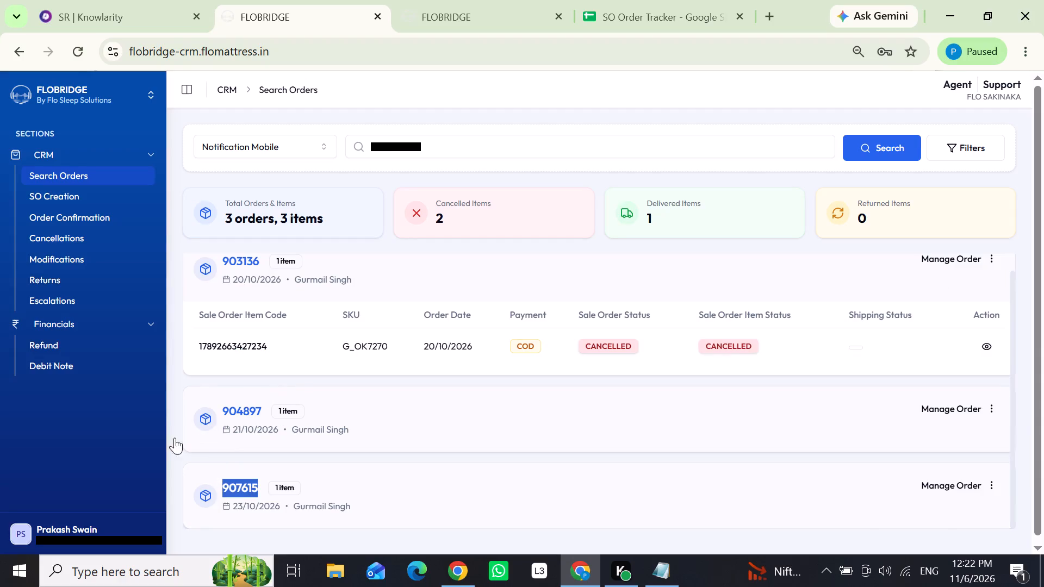
click(39, 274)
click(393, 290)
key(ctrl+v)
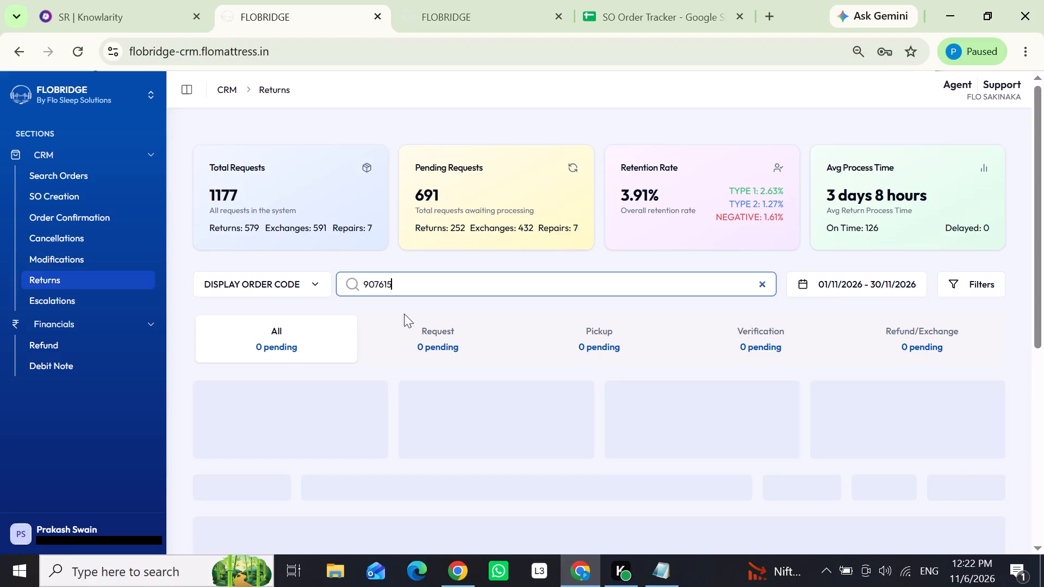
Switch to the Knowlarity dashboard, reload it, dismiss the Change Password dialog and view the Your Performance section.
click(139, 0)
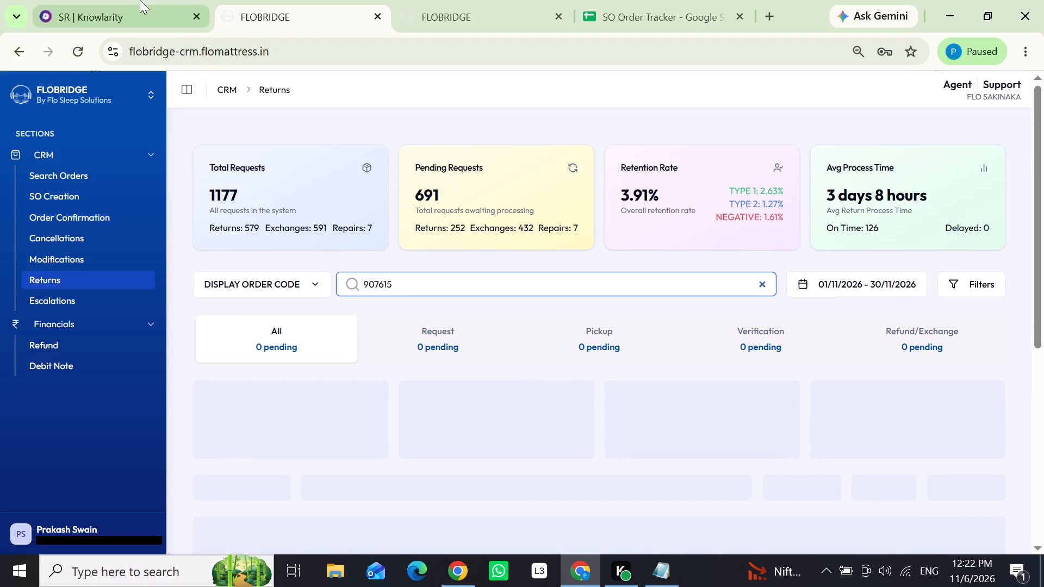
click(88, 54)
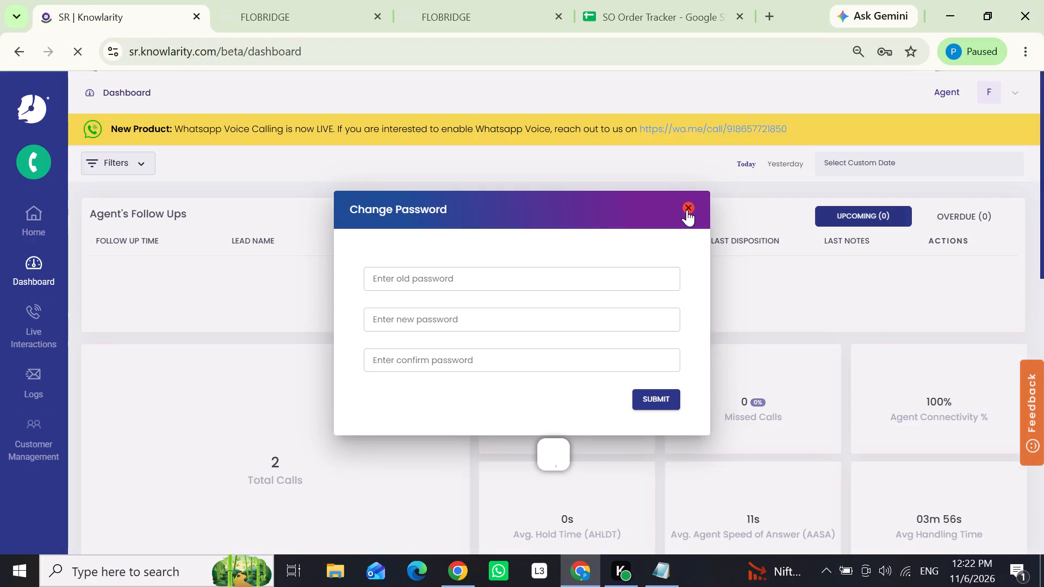
click(687, 210)
scroll(794, 285, down, 6)
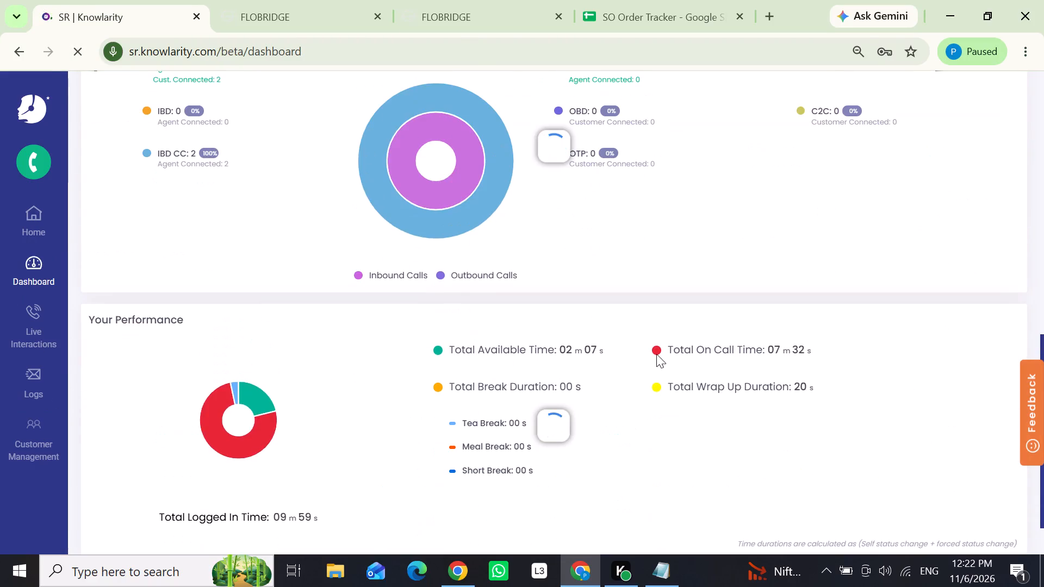
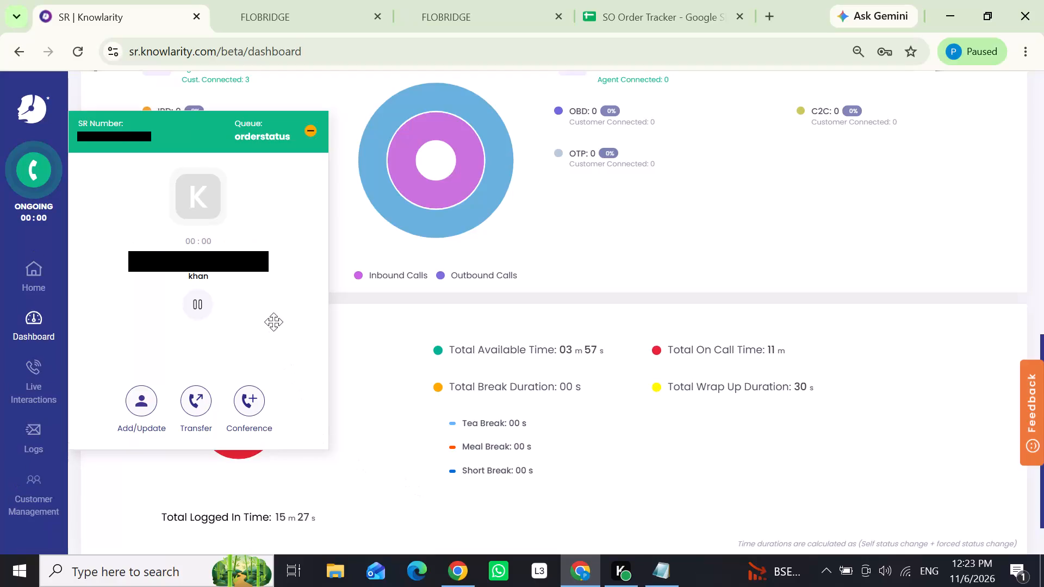
Copy the caller's number from Knowlarity and search the CRM orders by notification mobile, removing the number's leading prefix.
click(259, 254)
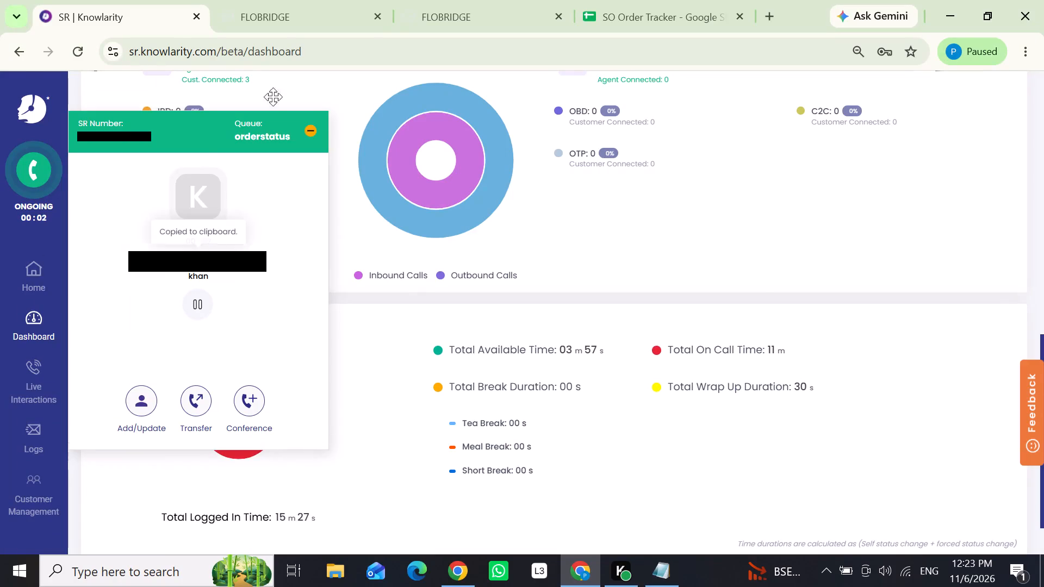
click(283, 0)
click(58, 177)
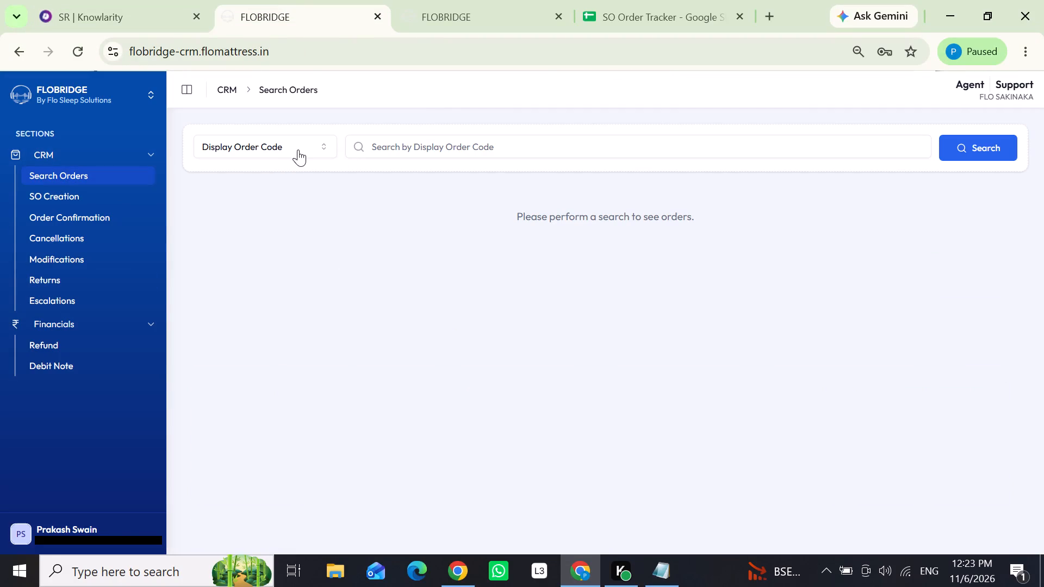
click(302, 149)
click(294, 192)
key(ctrl+v)
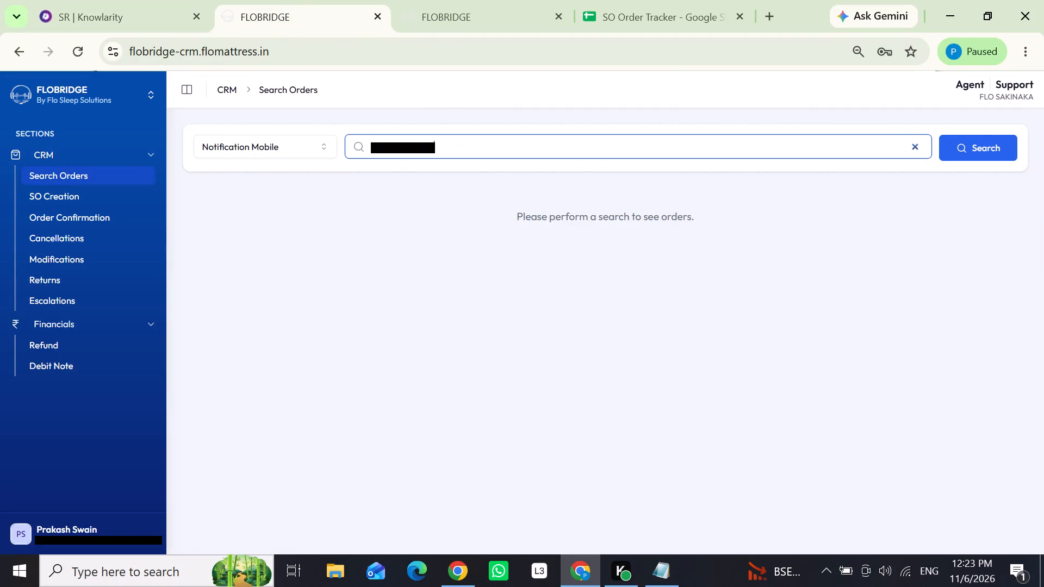
drag(386, 146, 317, 141)
key(BackSpace)
click(968, 138)
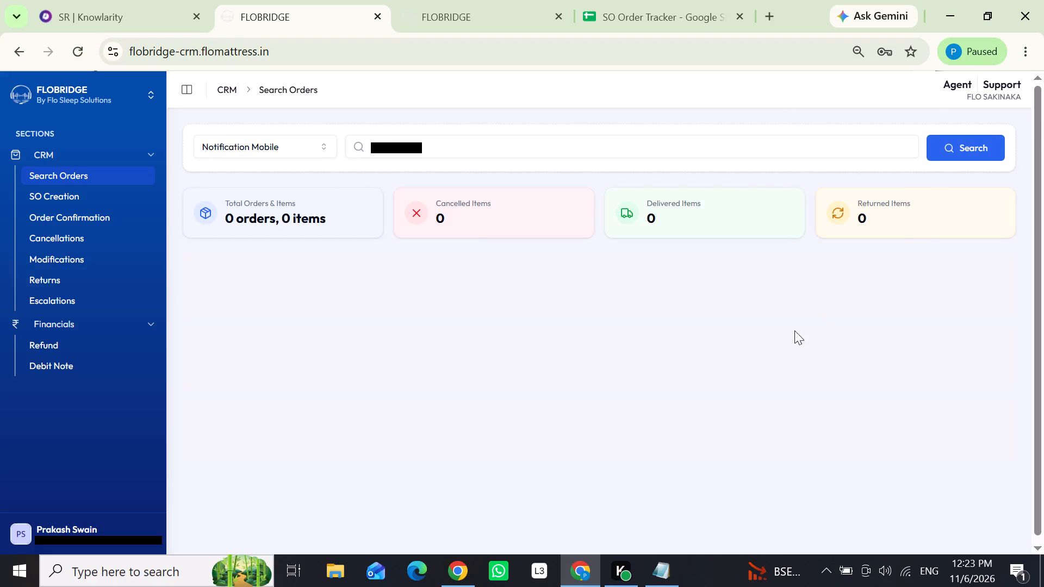
scroll(784, 375, down, 6)
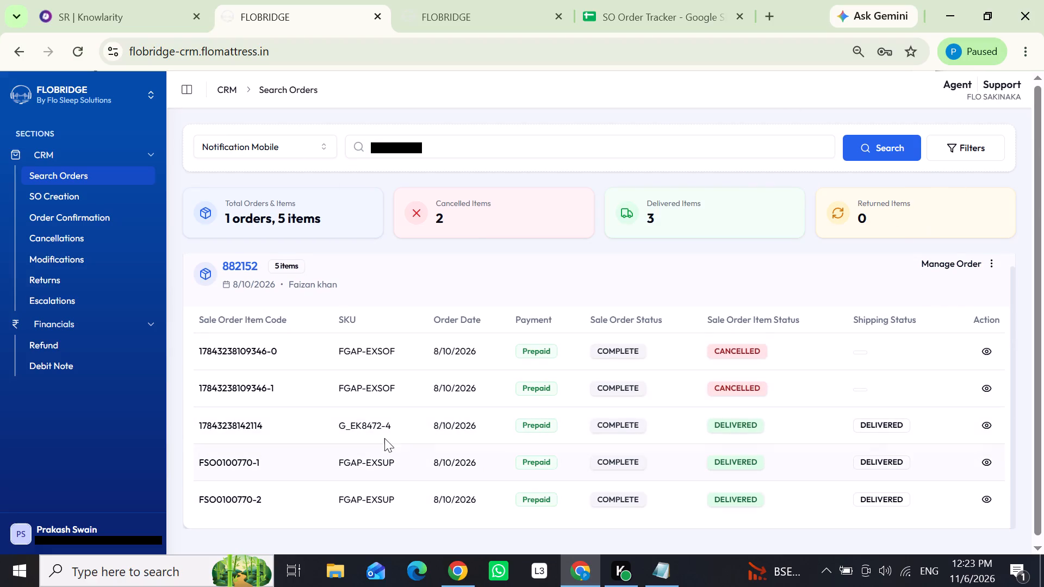
click(990, 423)
click(395, 302)
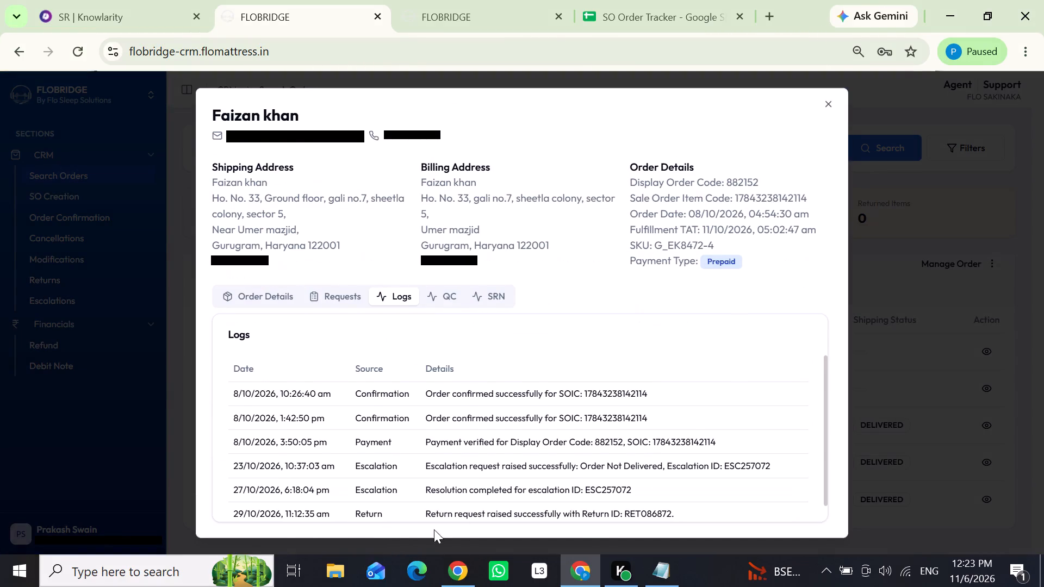
scroll(660, 453, down, 2)
click(1043, 441)
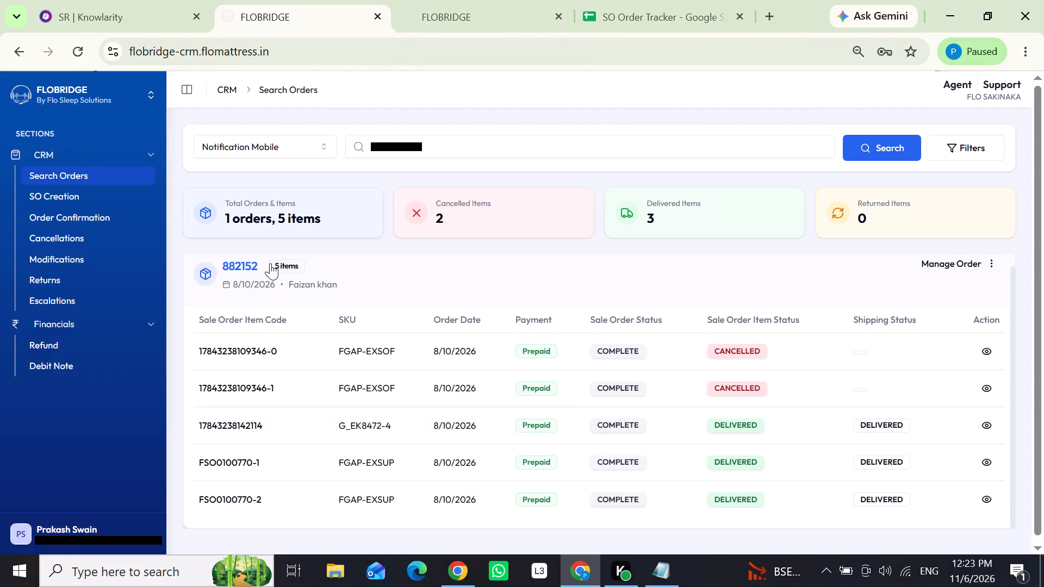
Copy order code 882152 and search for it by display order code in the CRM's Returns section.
drag(270, 263, 197, 271)
key(ctrl+c)
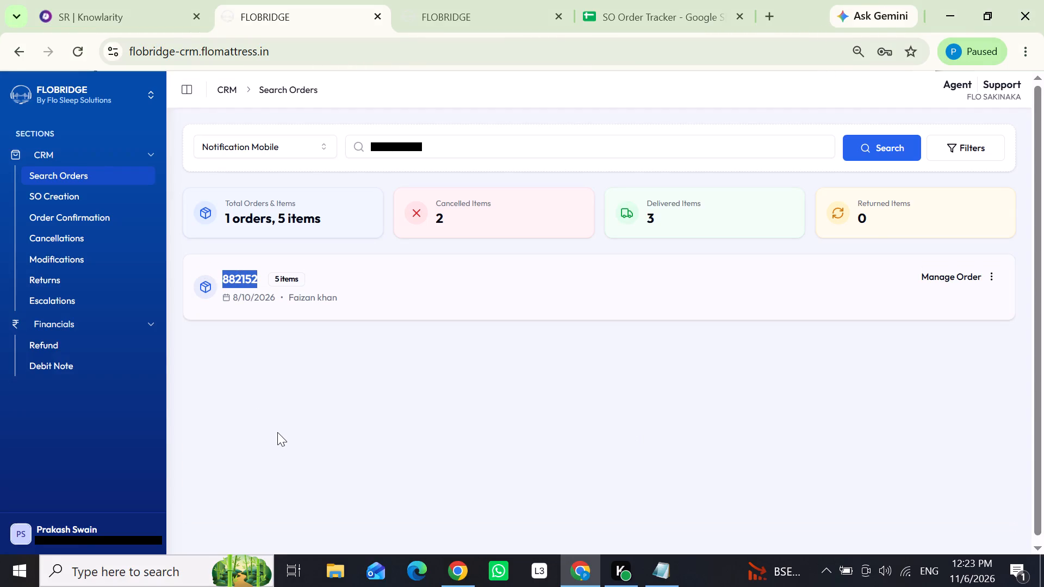
click(42, 285)
click(386, 289)
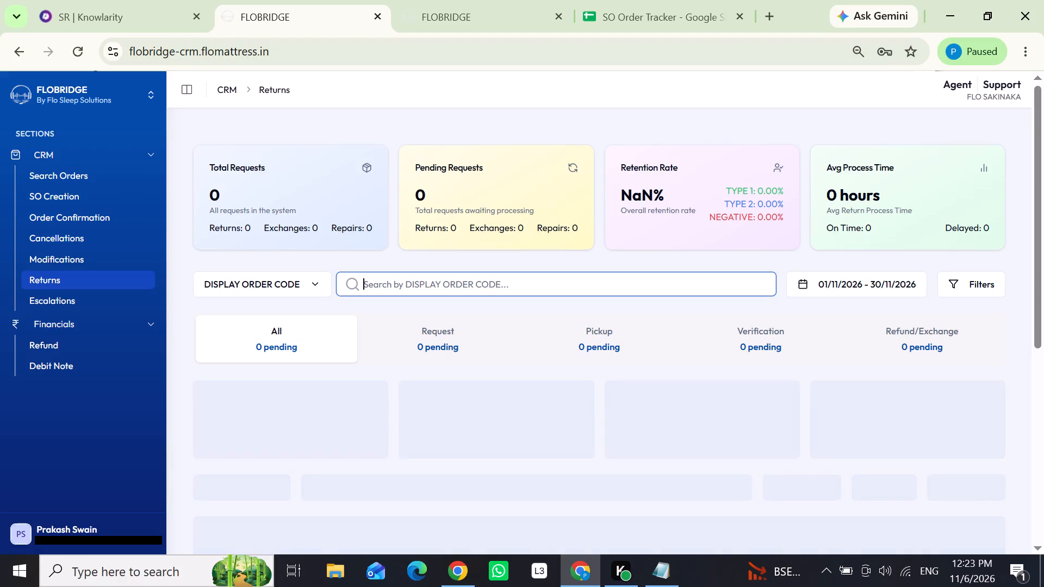
key(ctrl+v)
key(Return)
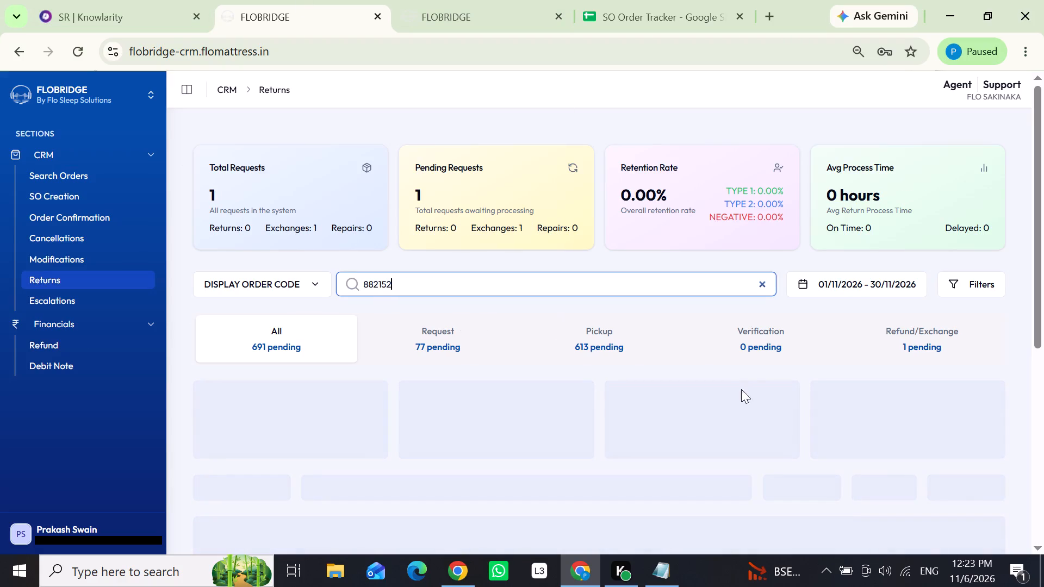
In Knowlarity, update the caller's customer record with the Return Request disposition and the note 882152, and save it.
click(127, 0)
click(141, 398)
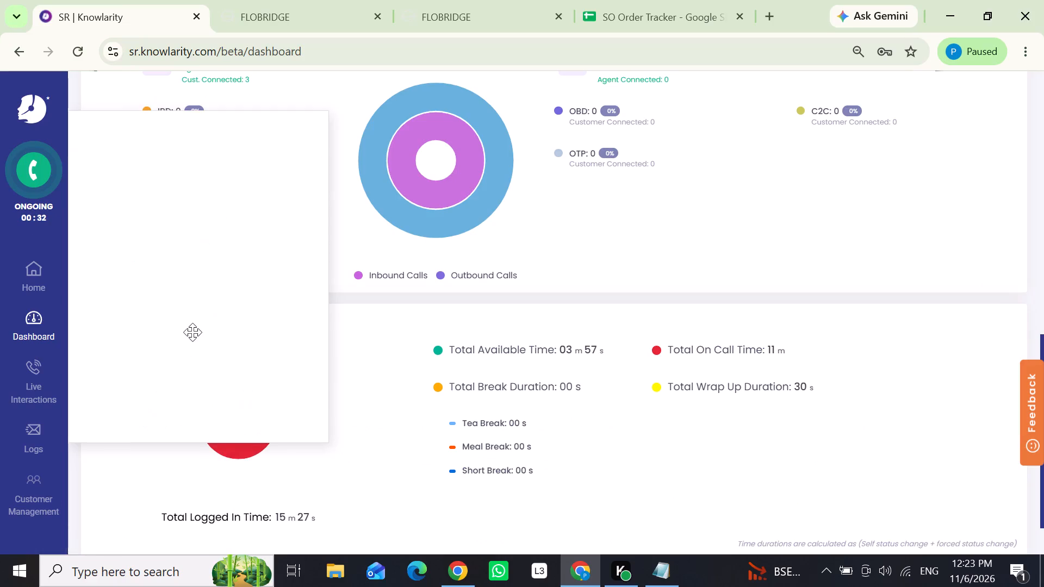
scroll(192, 332, down, 1)
click(171, 342)
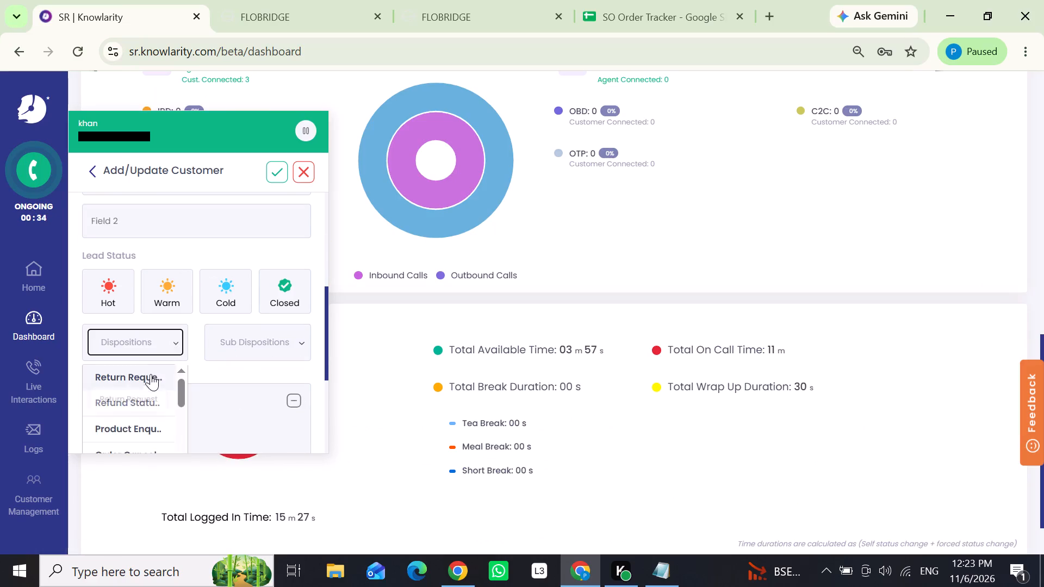
click(149, 375)
click(150, 427)
key(ctrl+v)
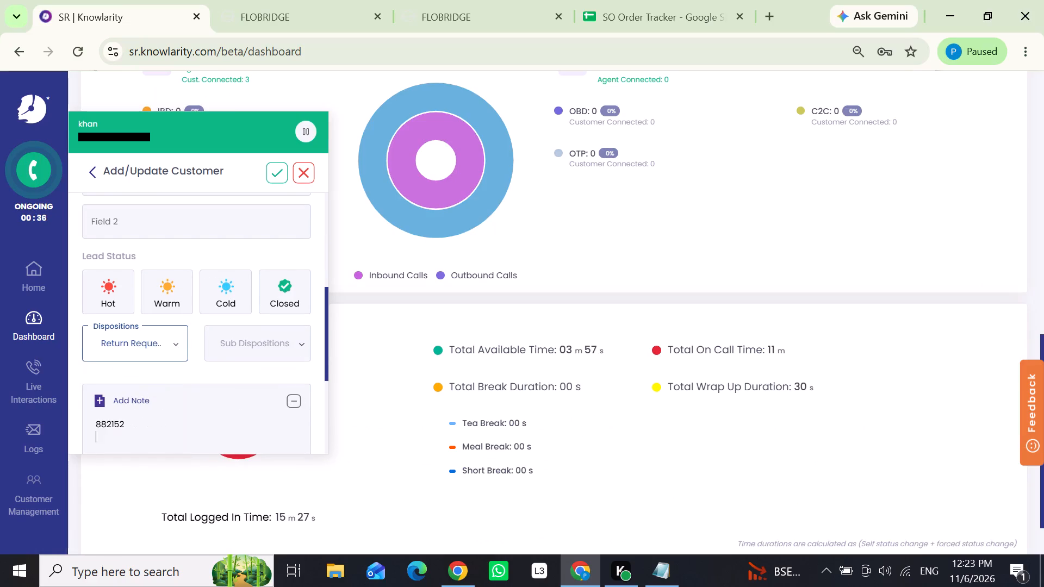
click(279, 168)
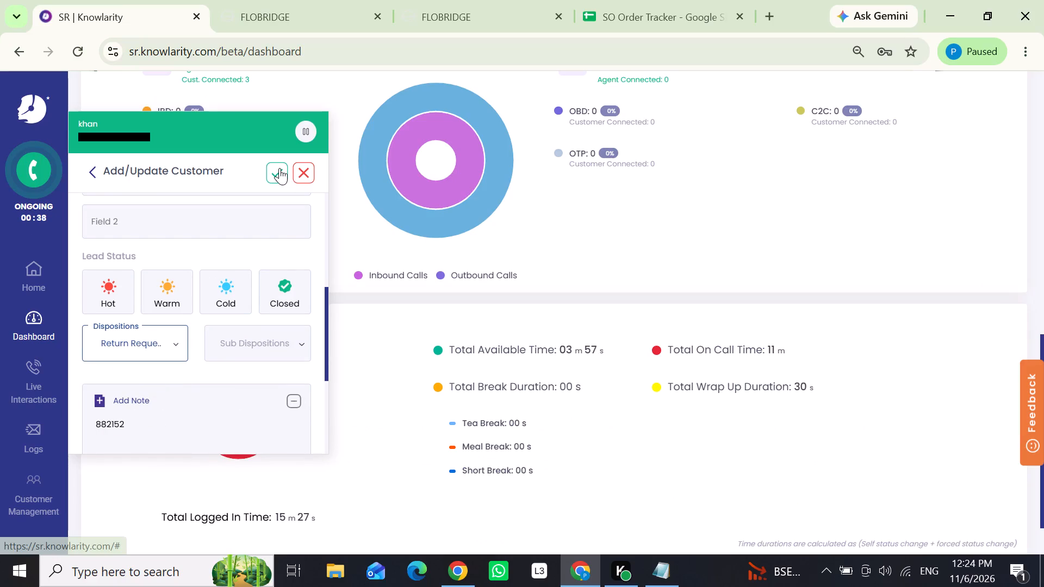
click(297, 7)
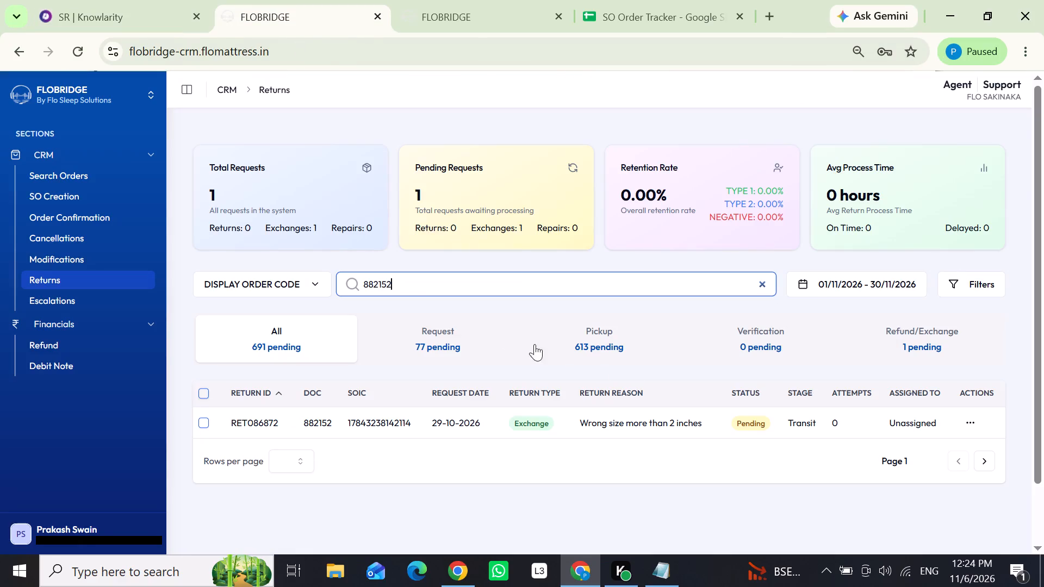
click(970, 423)
click(950, 466)
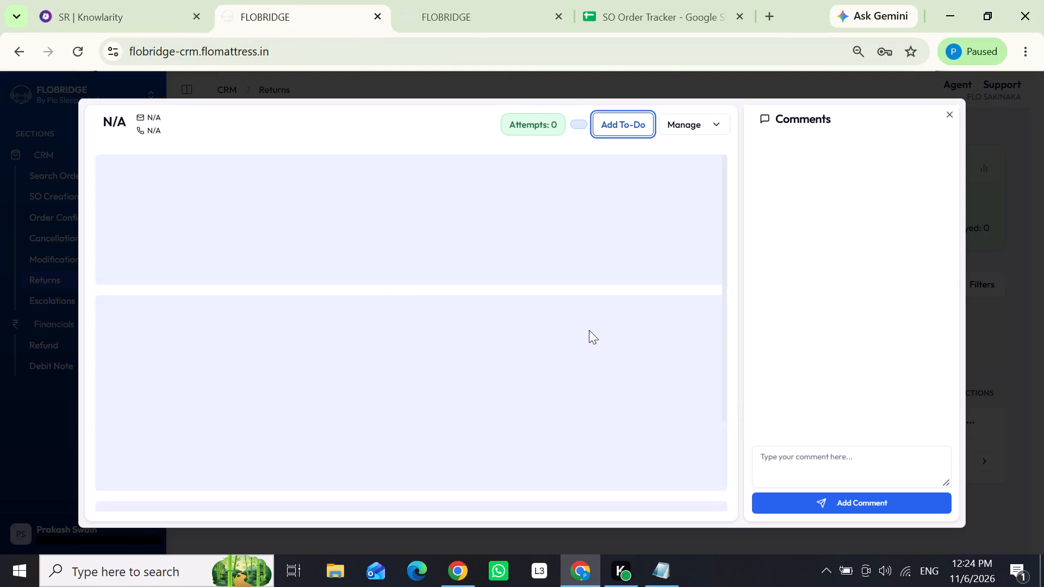
scroll(589, 330, down, 3)
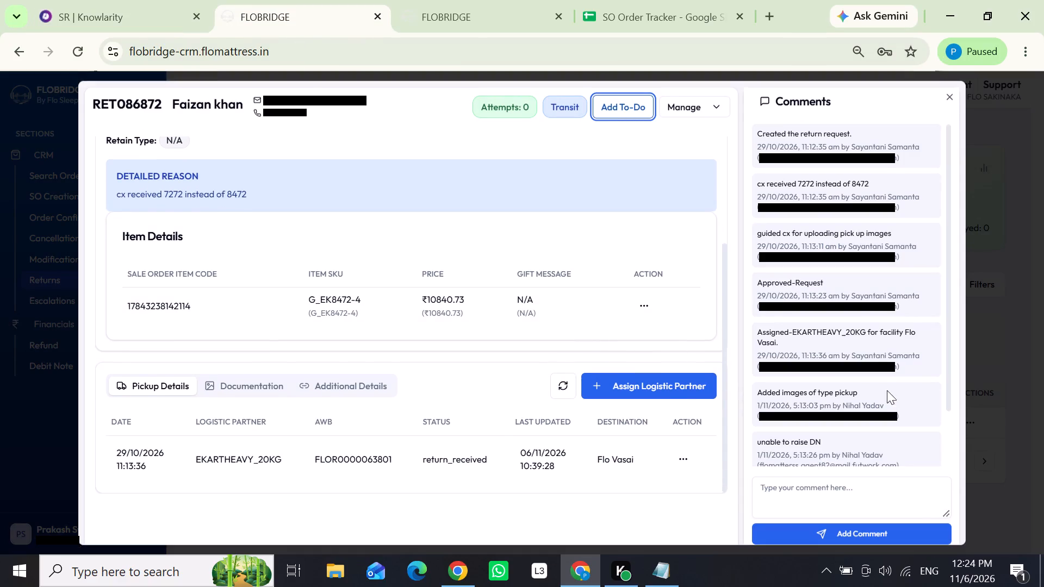
scroll(835, 384, down, 4)
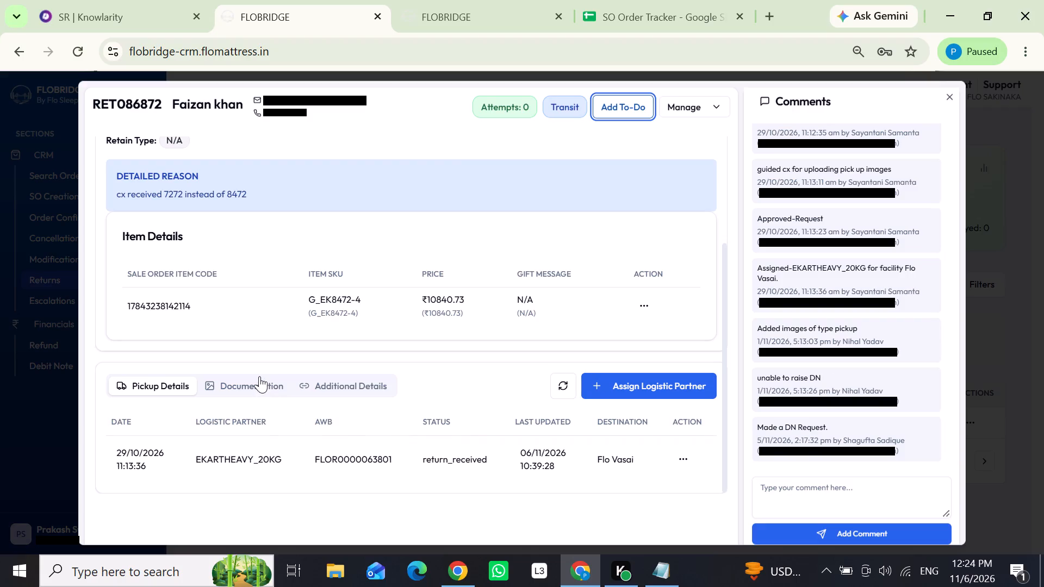
scroll(557, 380, down, 1)
Review the return's documentation, enlarging both pickup images in turn and closing each preview.
click(223, 380)
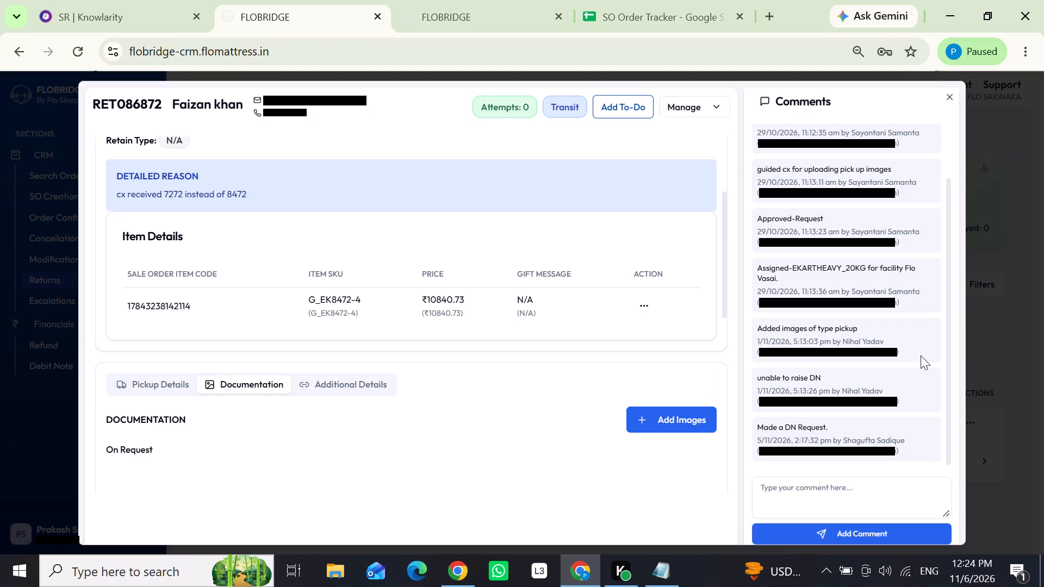
scroll(788, 357, down, 3)
scroll(305, 405, down, 2)
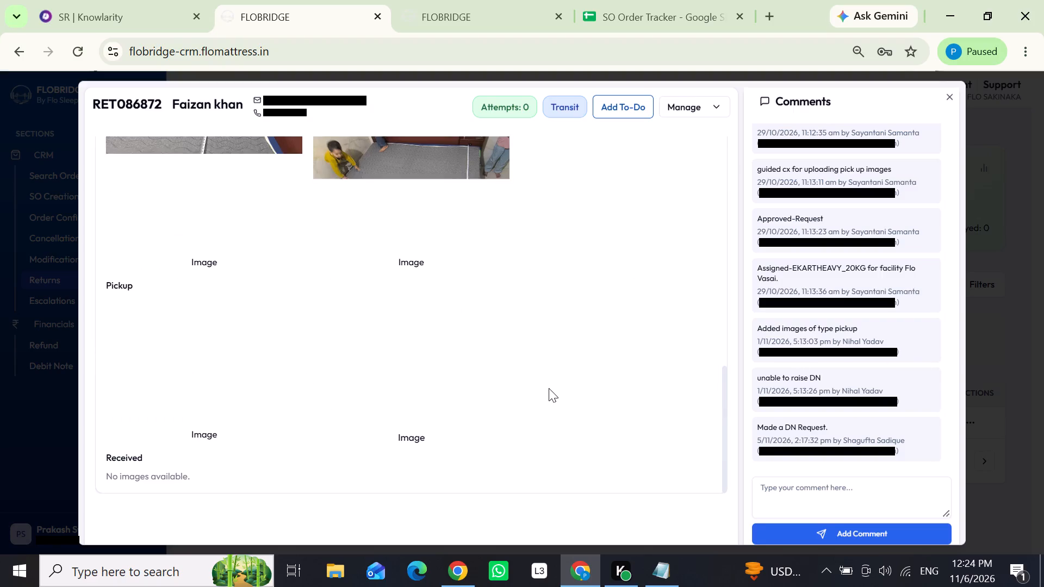
click(403, 340)
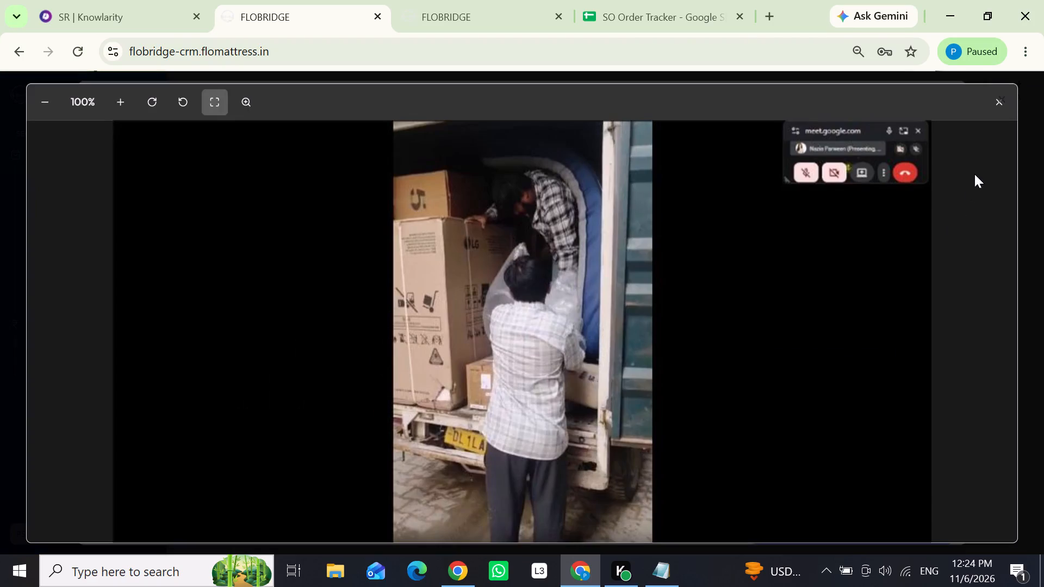
click(998, 99)
click(224, 365)
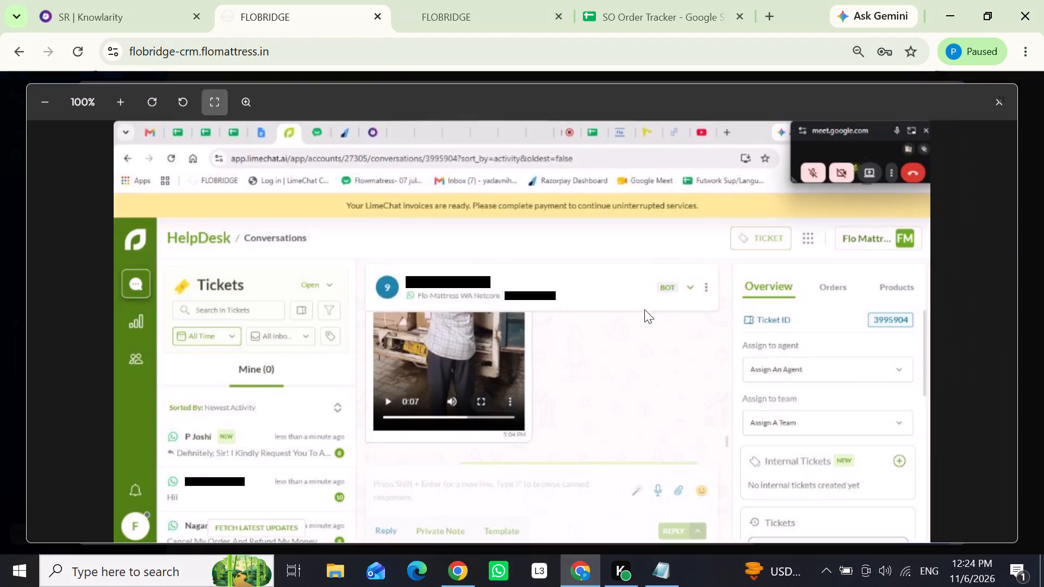
click(1009, 97)
Check the ongoing call in Knowlarity, then return to the CRM and close the return request's details.
click(148, 0)
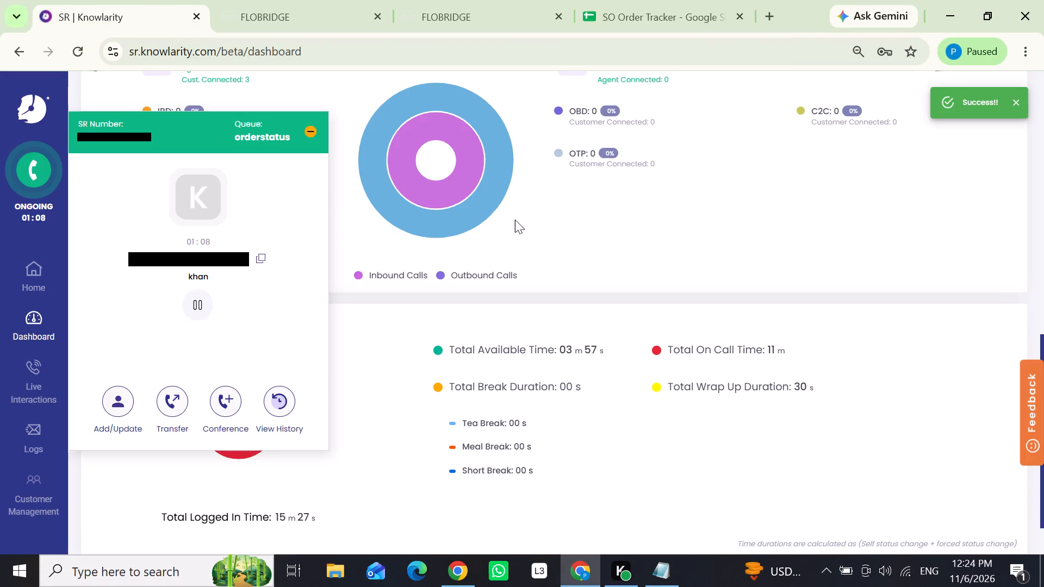
click(271, 0)
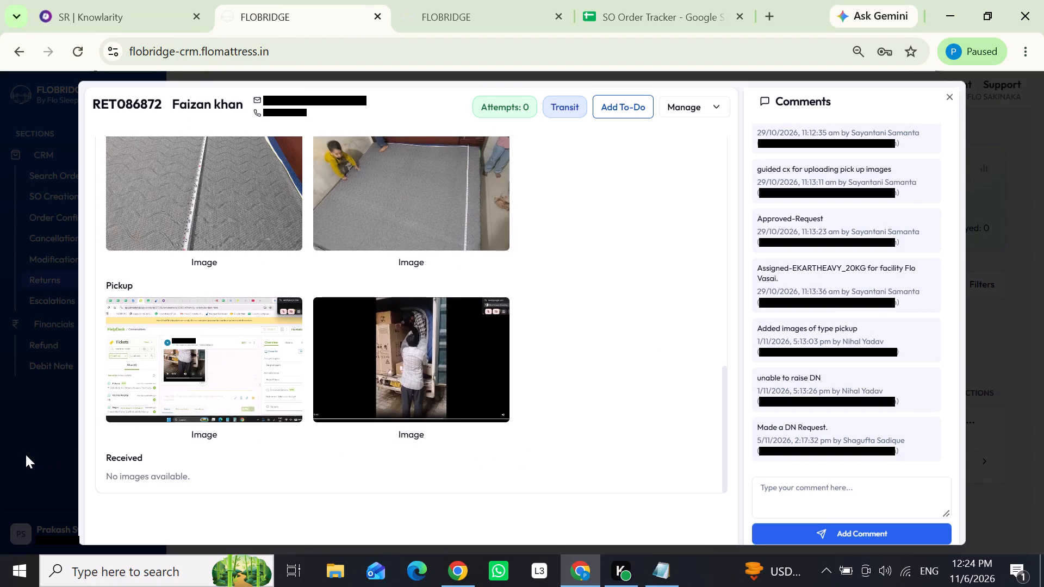
click(26, 454)
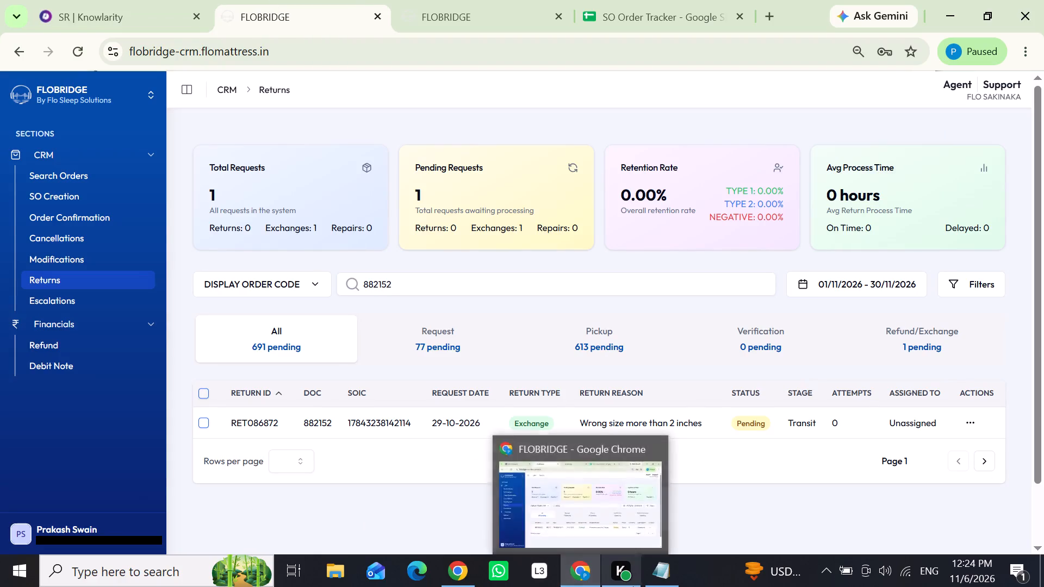
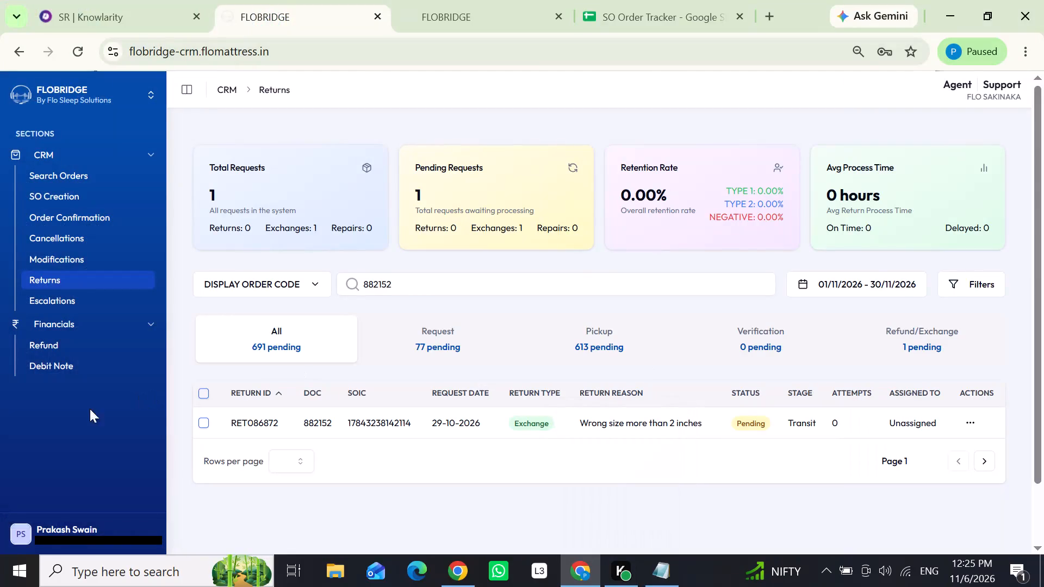
Switch to the Knowlarity dashboard to check the incoming call's details.
click(100, 0)
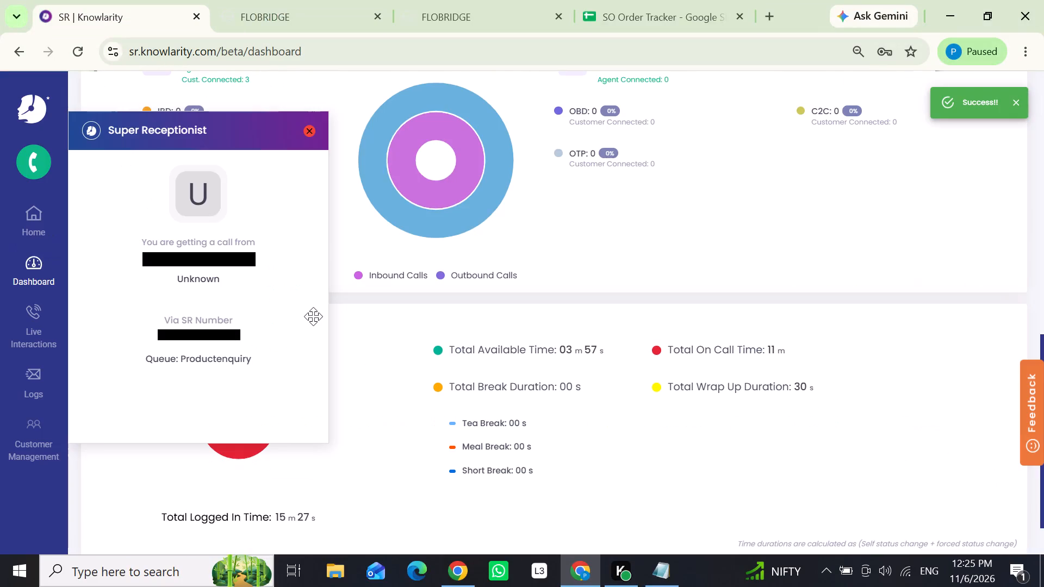
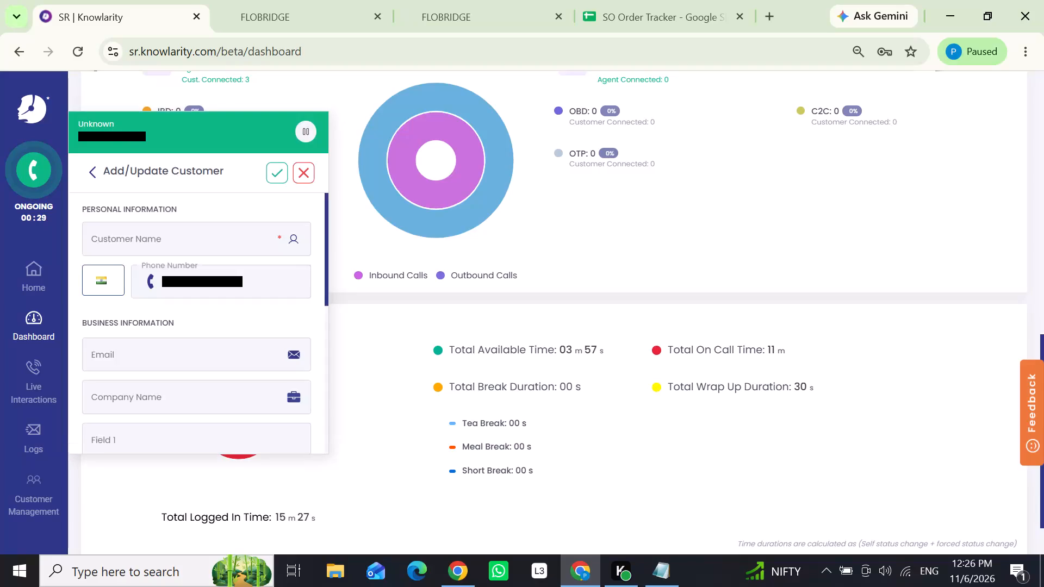
Save the ongoing caller's customer record with their first name as the customer name and the Product Enquiry disposition.
click(151, 245)
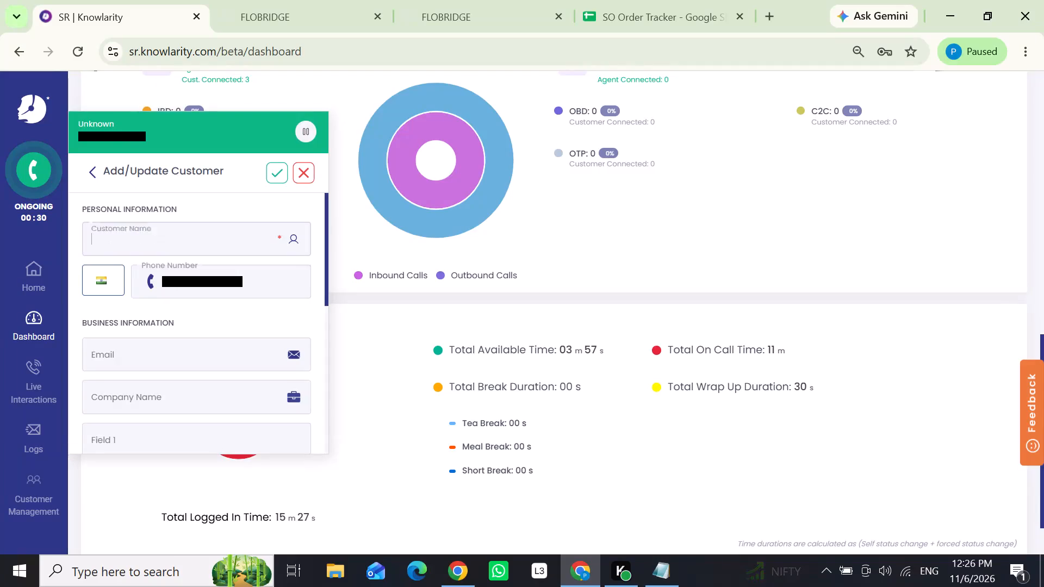
text(ayush)
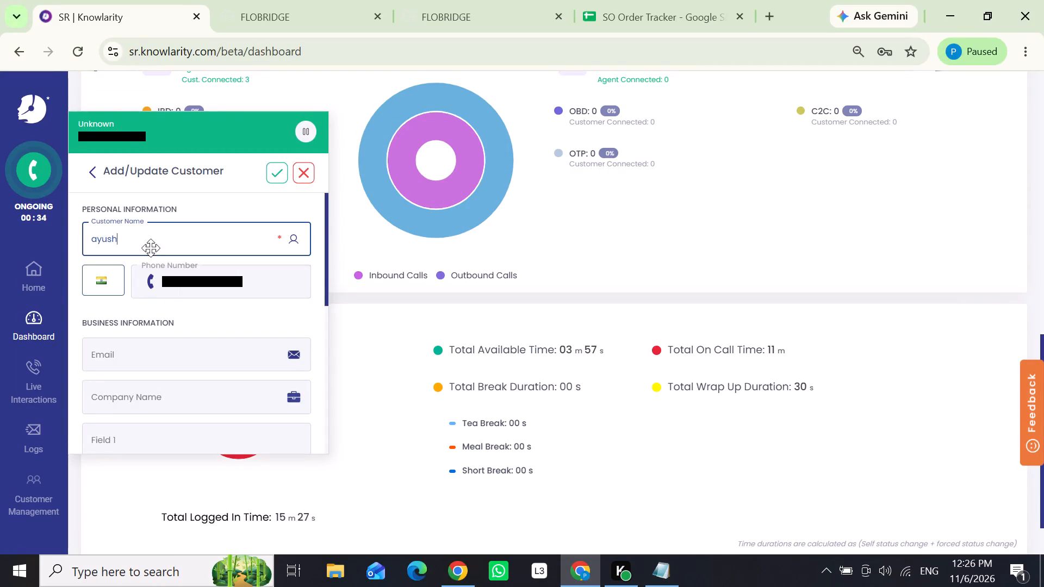
scroll(155, 294, down, 1)
click(145, 339)
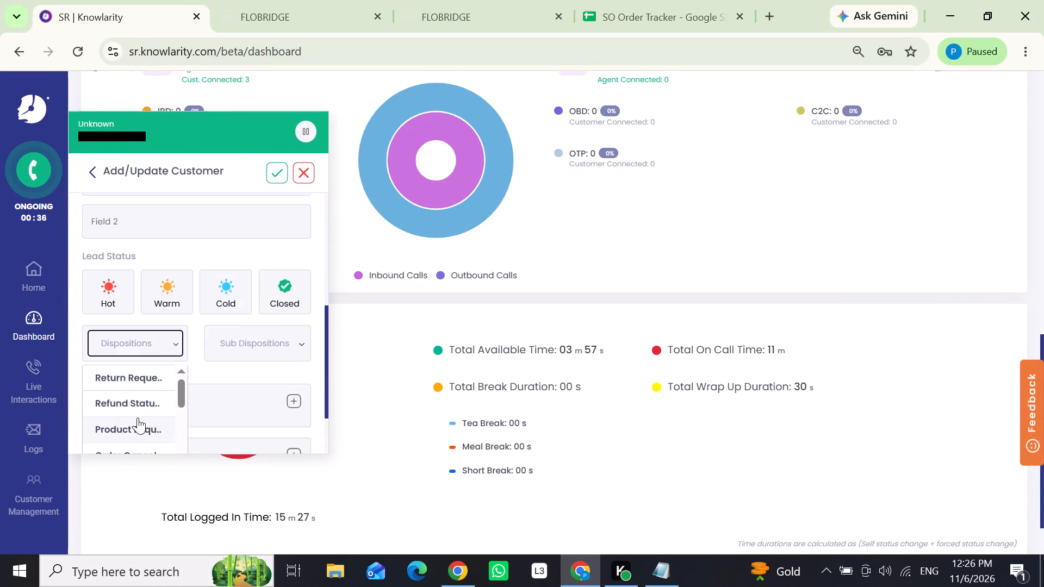
click(135, 421)
click(272, 171)
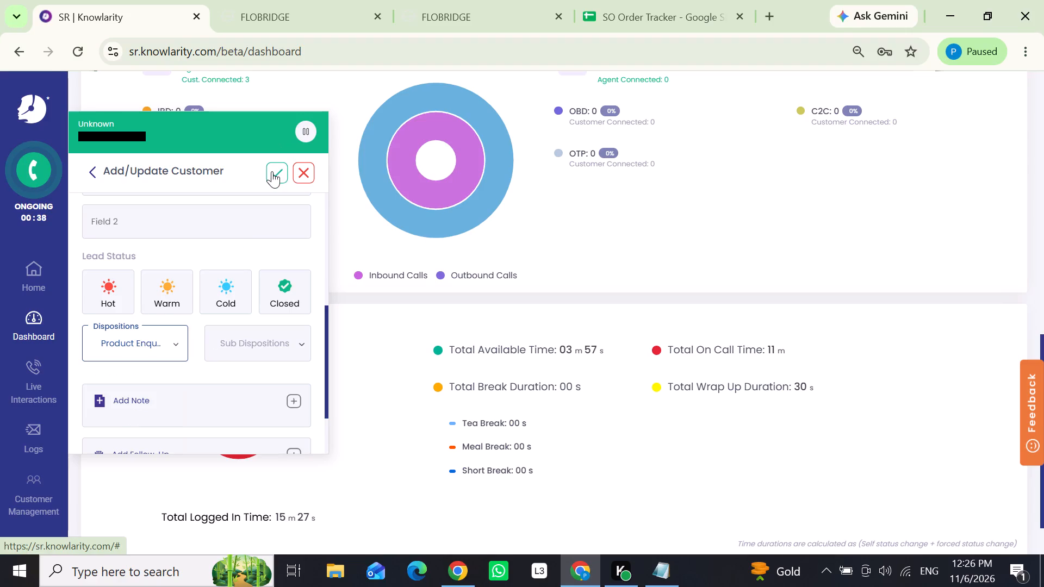
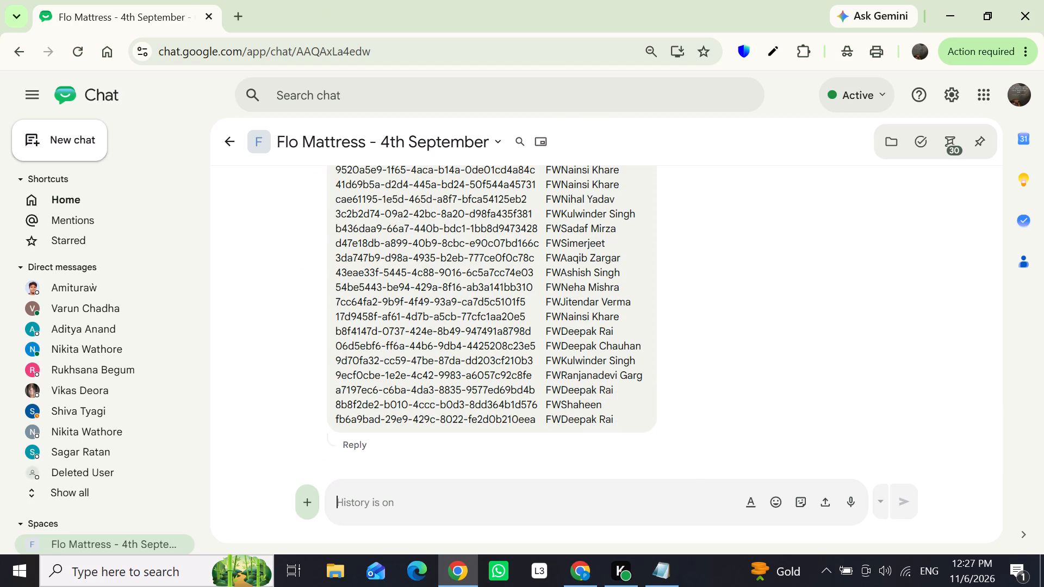
Open a new browser tab and start entering a web address beginning with "m".
click(241, 9)
key(m)
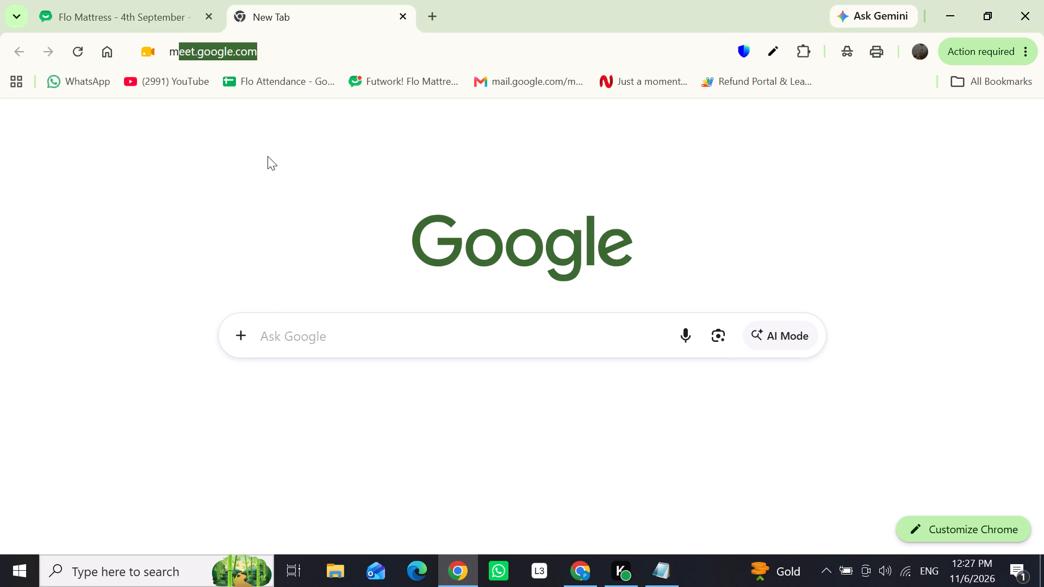
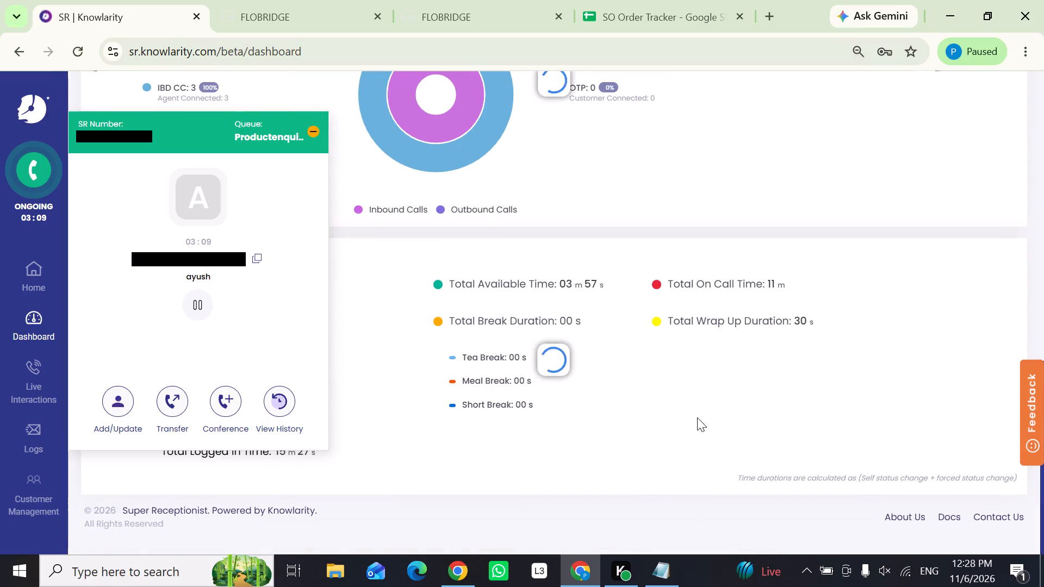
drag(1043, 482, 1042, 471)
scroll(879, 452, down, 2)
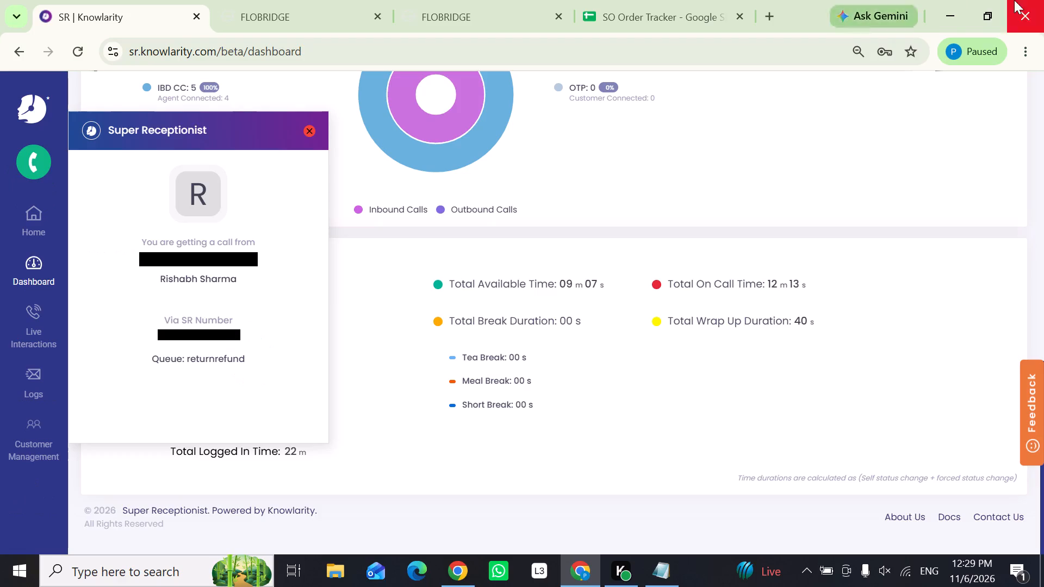
Copy the incoming caller's phone number and search the FLOBRIDGE orders by Notification Mobile with it.
drag(278, 251, 164, 256)
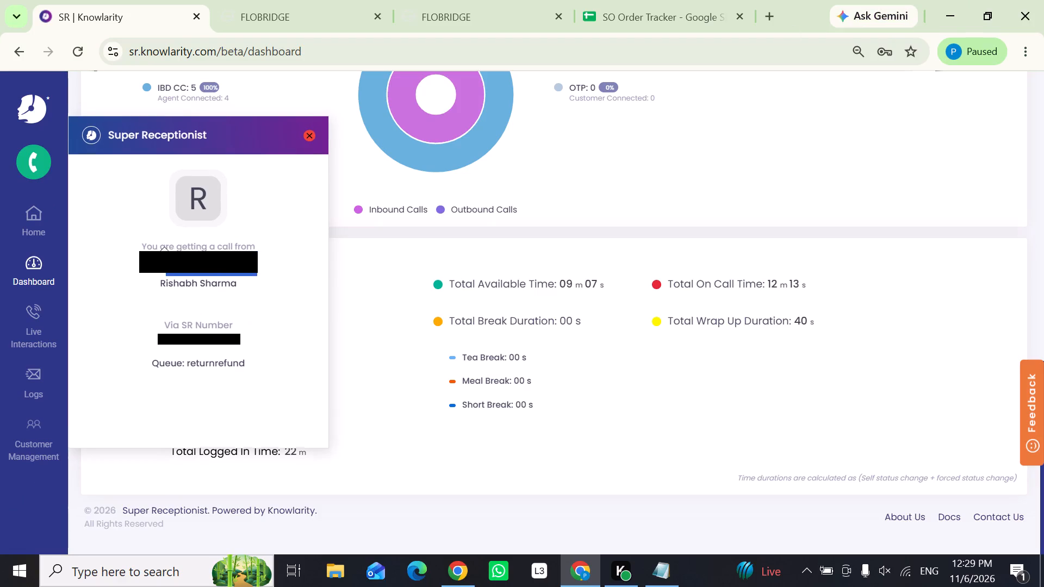
drag(164, 256, 165, 257)
key(ctrl+c)
click(311, 9)
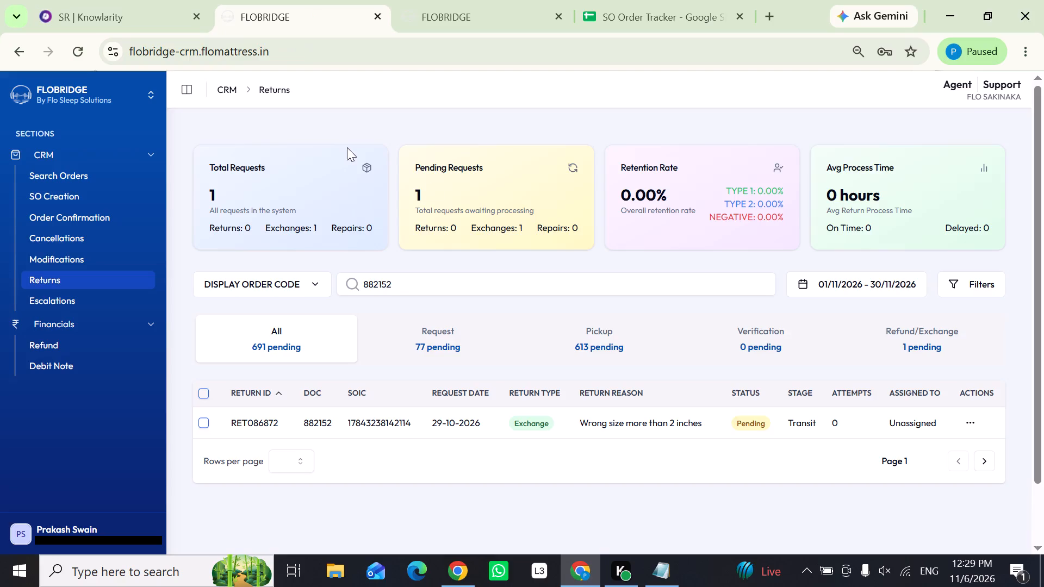
click(66, 180)
click(281, 146)
click(275, 193)
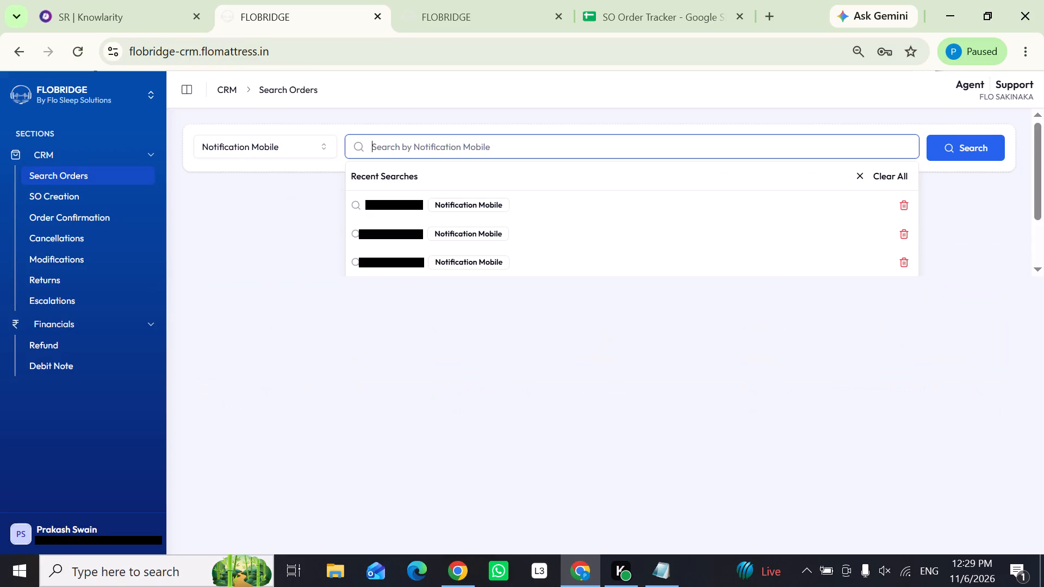
key(ctrl+v)
click(985, 143)
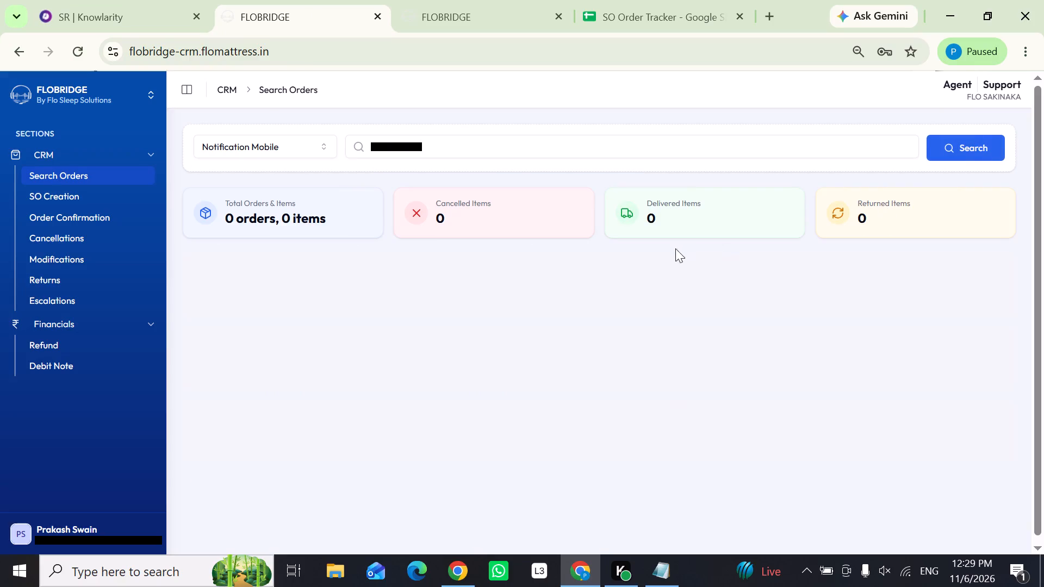
double_click(961, 155)
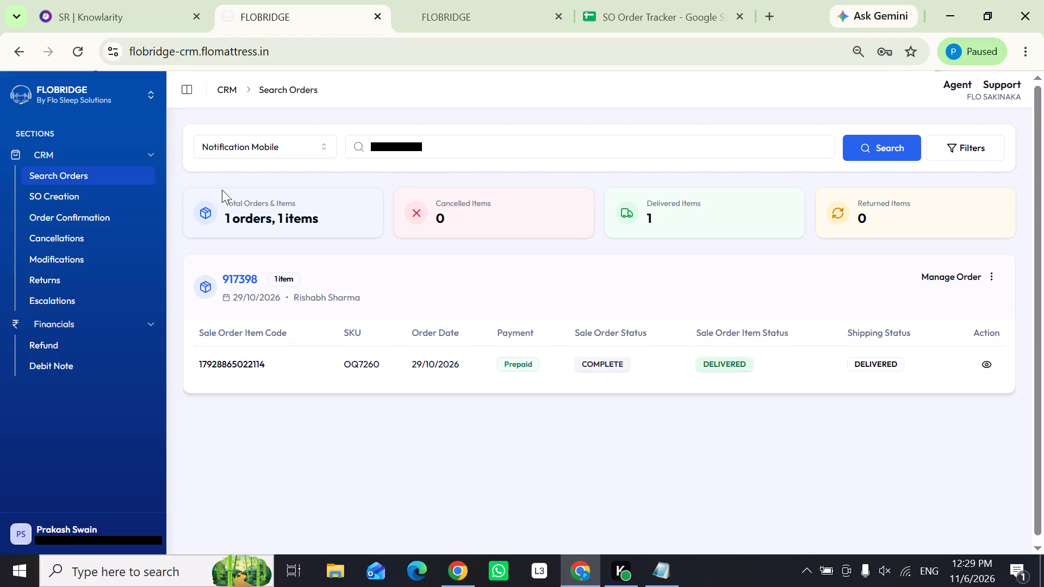
drag(259, 280, 195, 280)
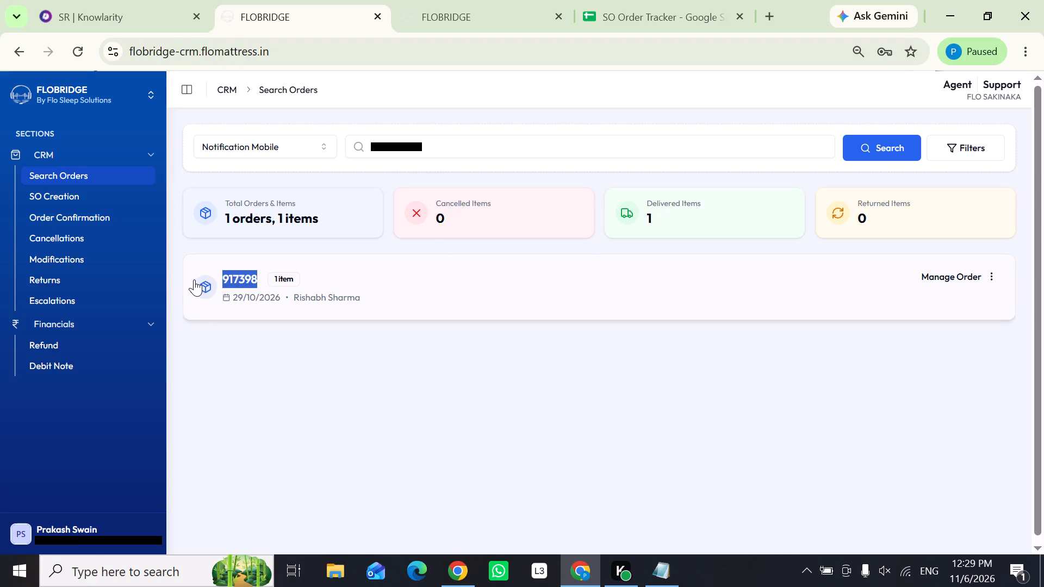
key(ctrl+c)
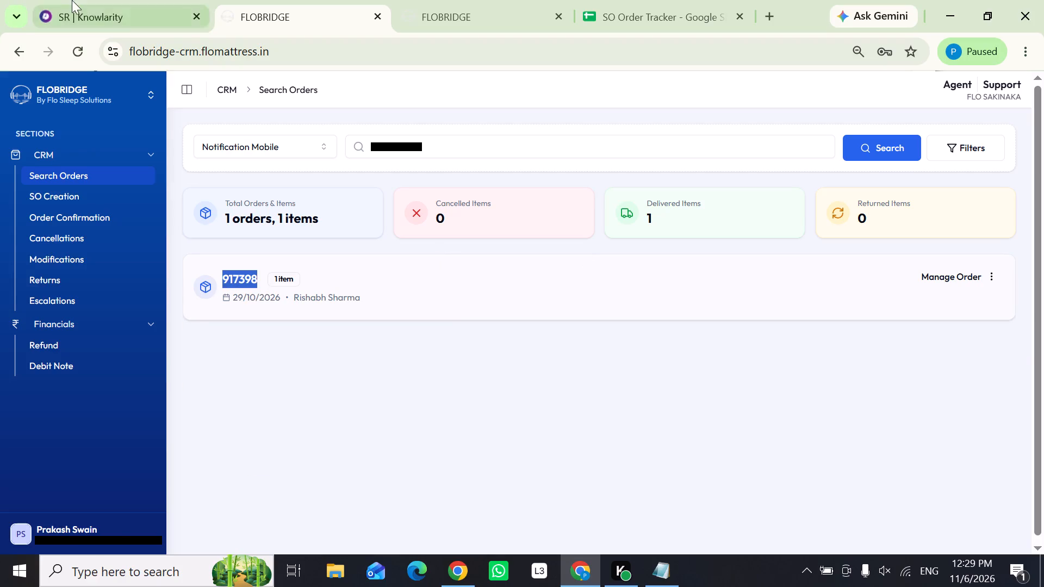
click(72, 0)
click(137, 405)
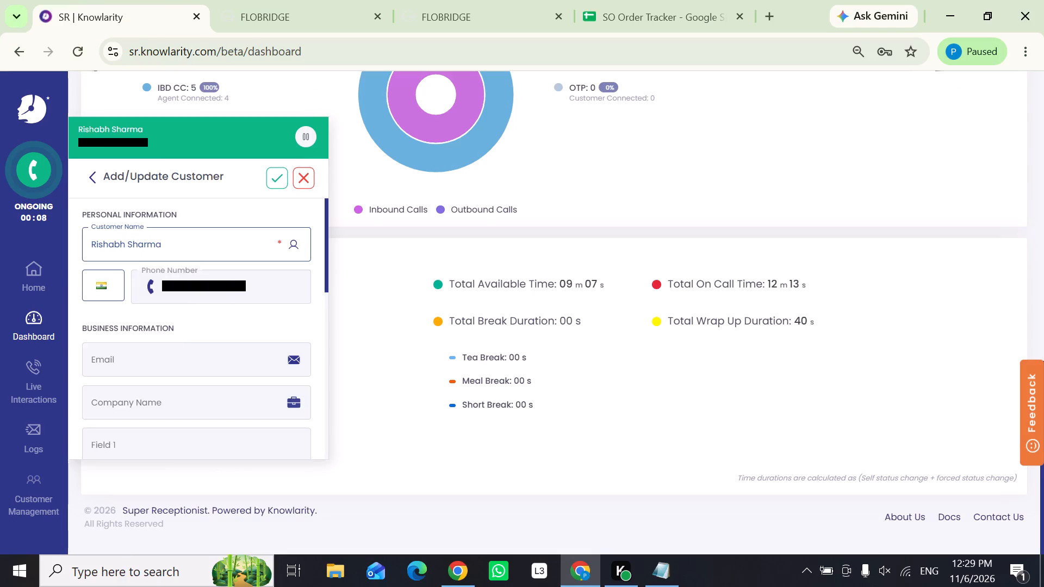
scroll(175, 347, down, 1)
click(169, 349)
click(160, 387)
click(163, 432)
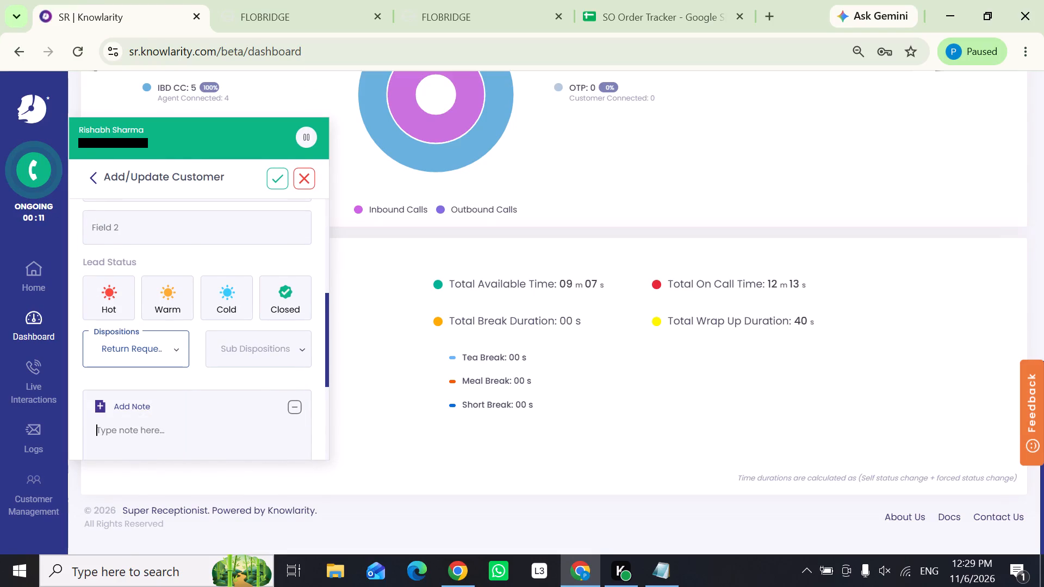
key(ctrl+v)
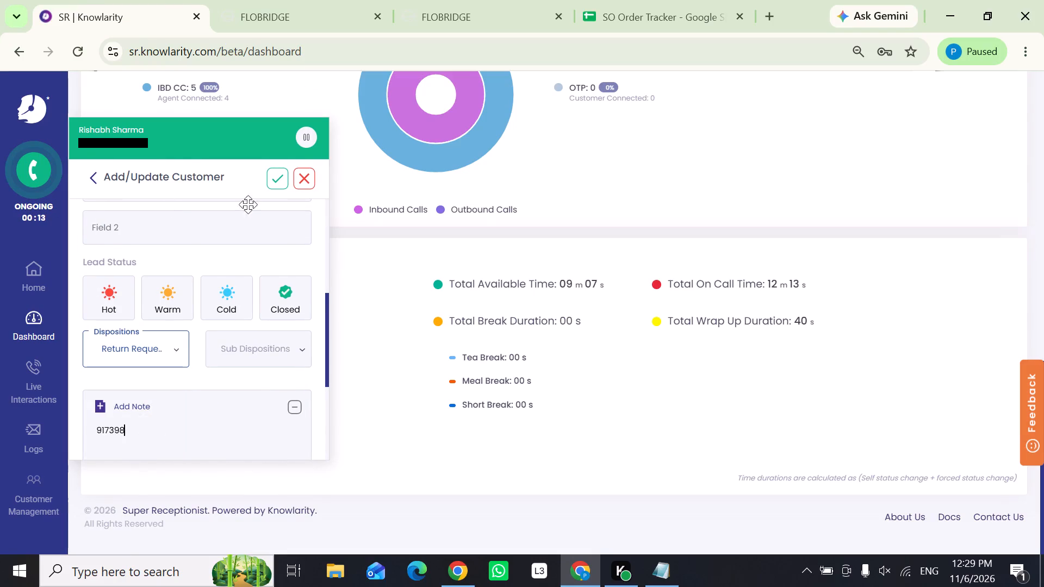
click(272, 182)
click(279, 0)
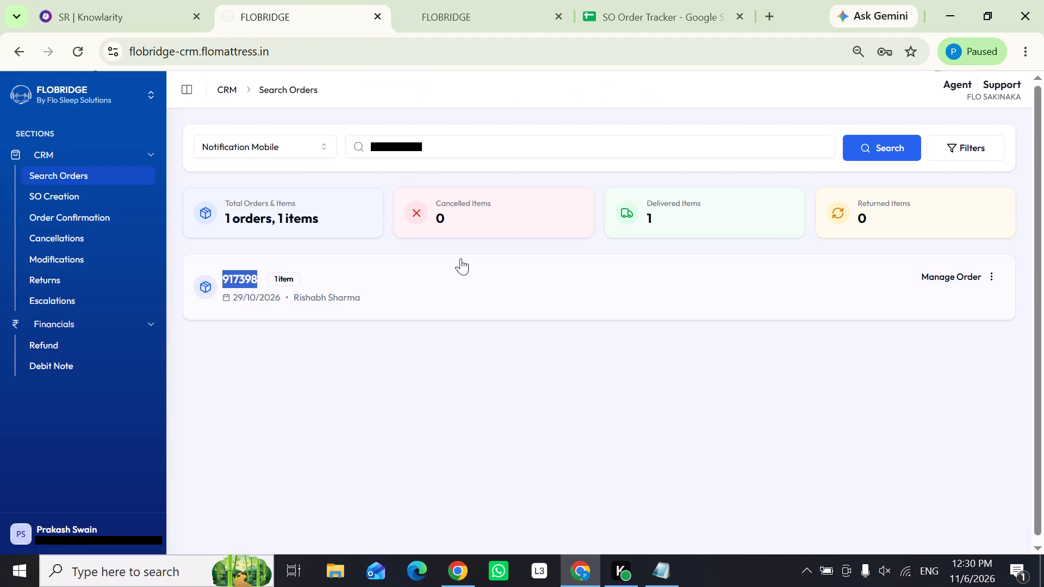
click(521, 300)
click(985, 369)
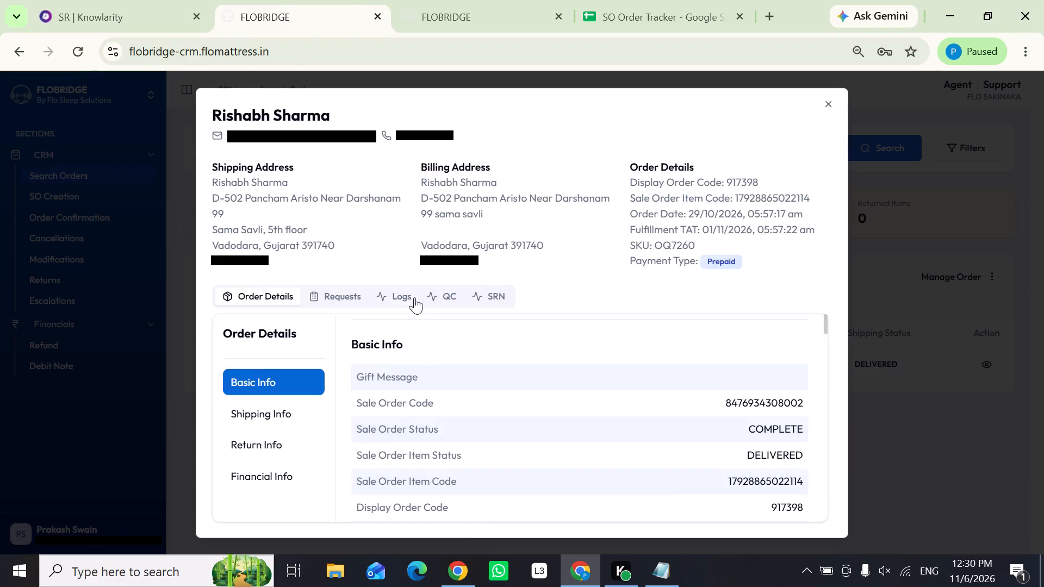
click(400, 297)
click(395, 523)
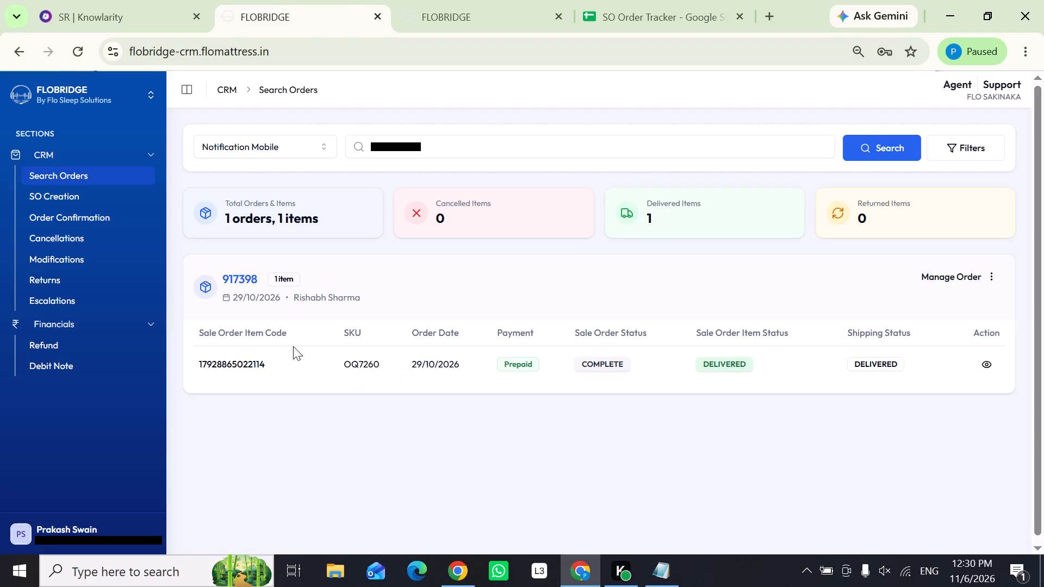
drag(262, 280, 213, 288)
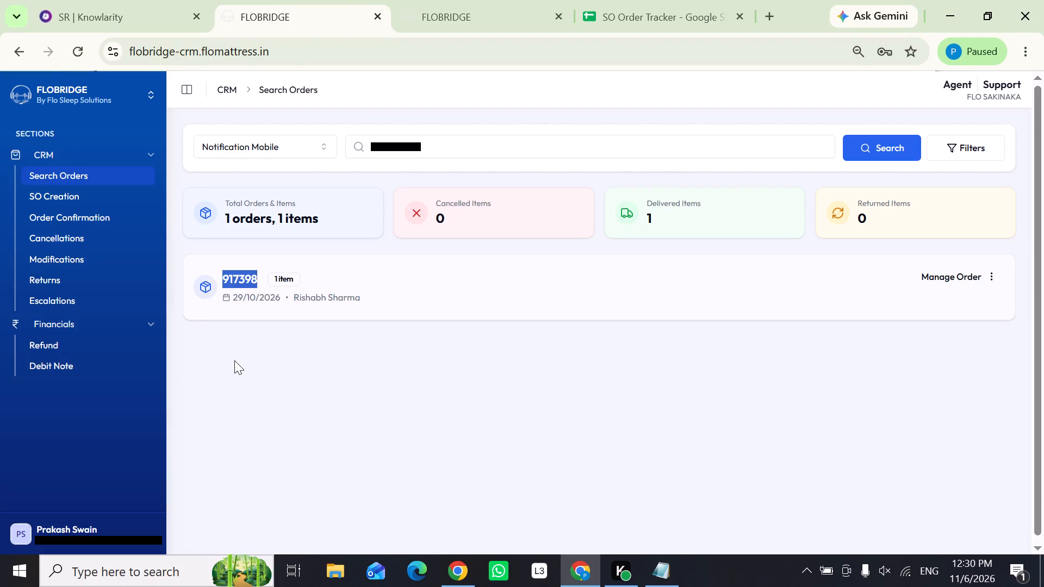
key(ctrl+c)
click(55, 285)
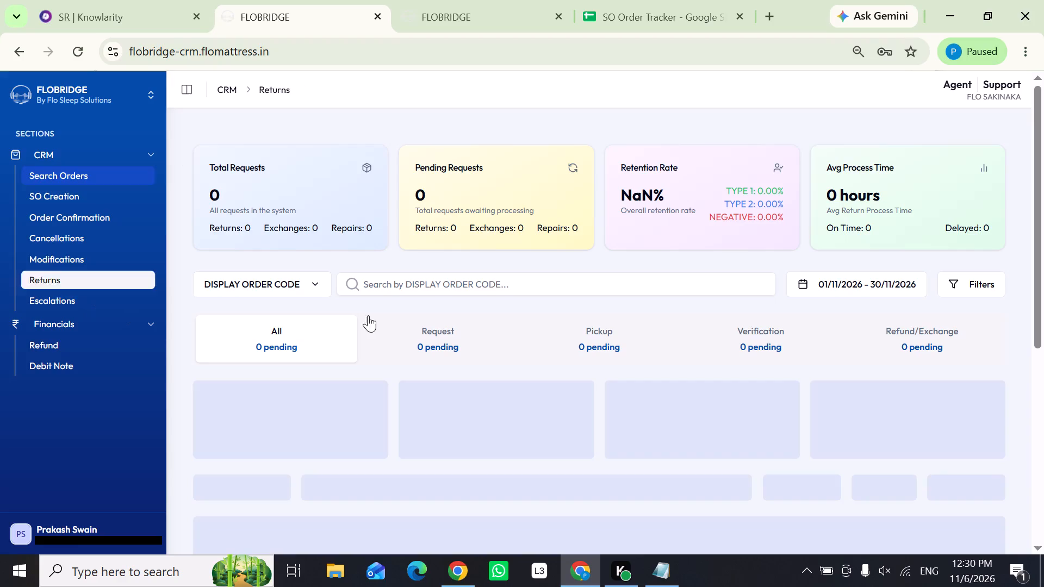
click(402, 285)
key(ctrl+v)
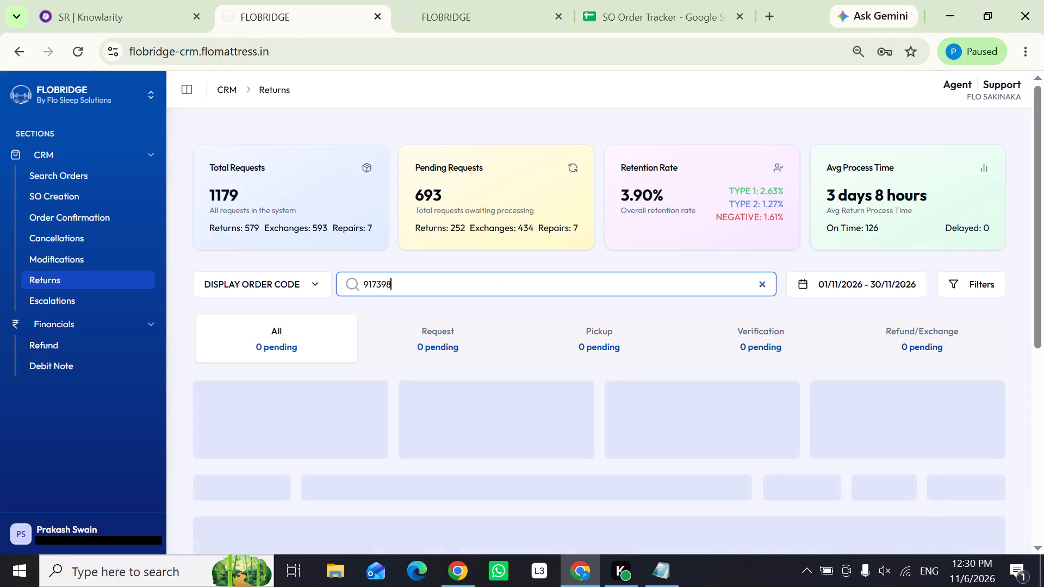
key(Return)
key(Return)
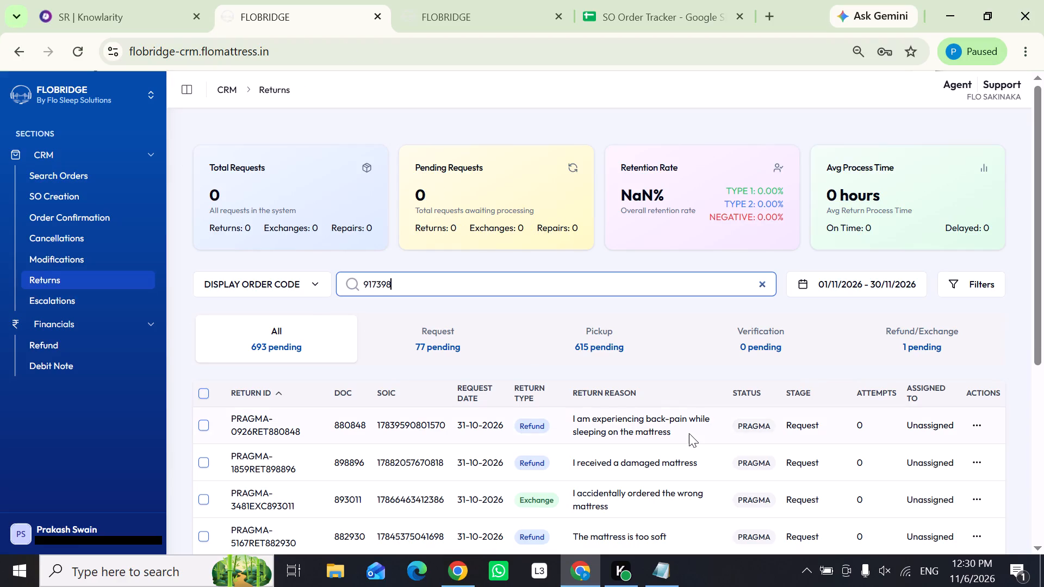
Return the CRM to order search, copy the caller's phone number from Knowlarity, and open LimeChat in a new tab.
click(116, 177)
click(123, 3)
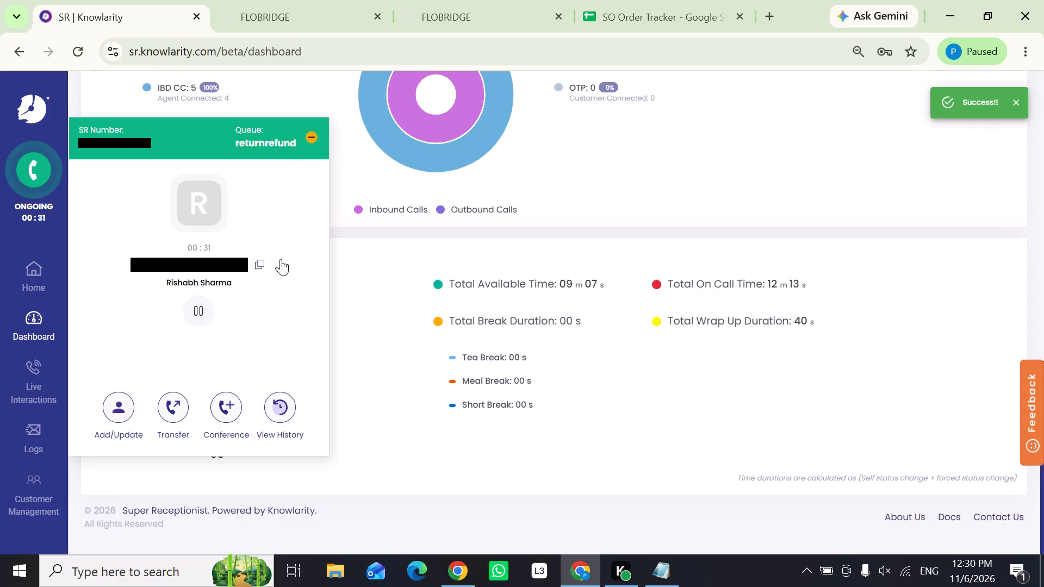
click(263, 263)
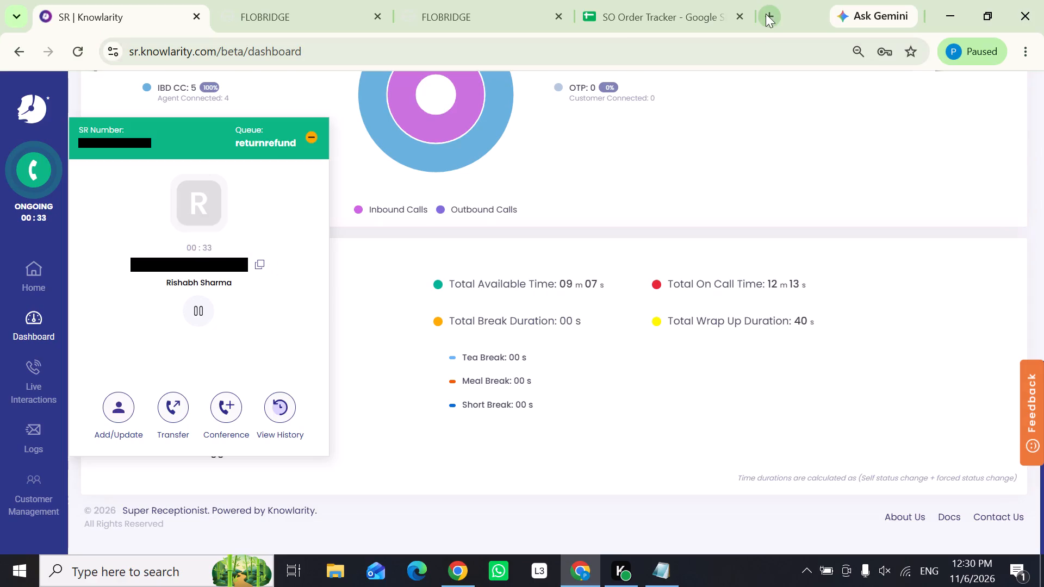
click(766, 14)
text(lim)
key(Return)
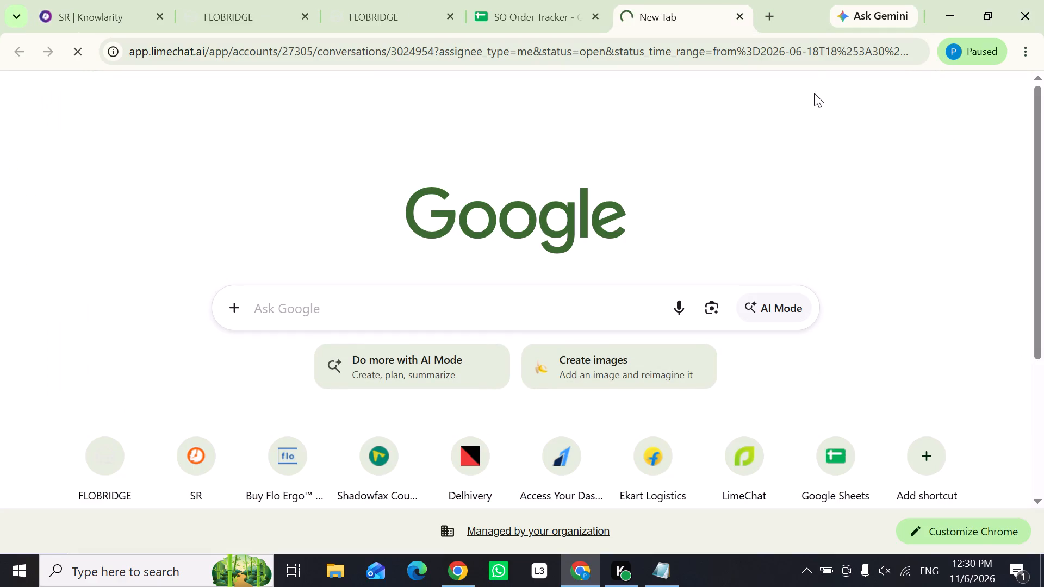
Reopen the caller's customer record in Knowlarity and set its disposition to Return Request.
click(84, 0)
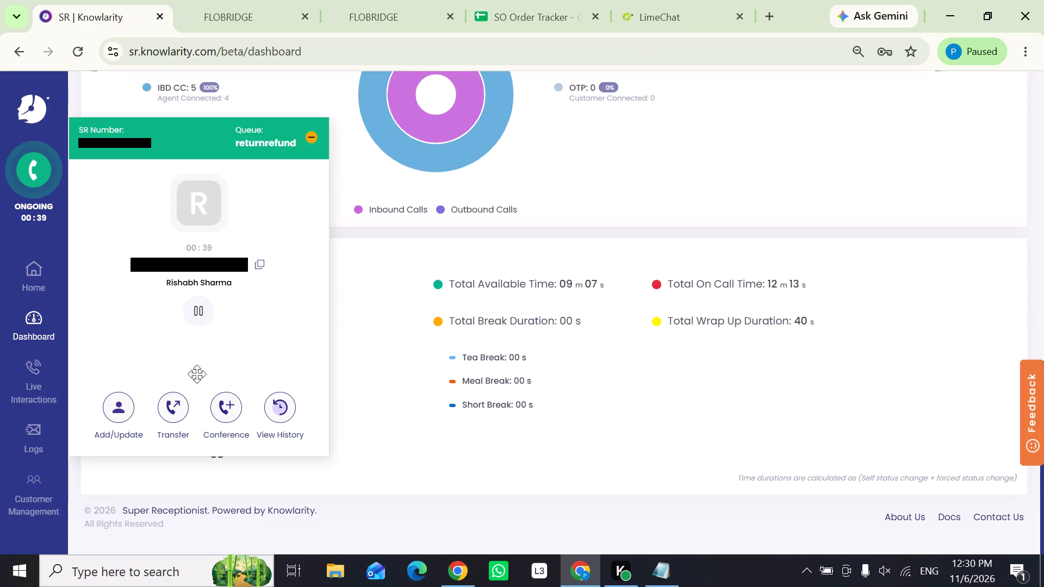
click(116, 406)
scroll(210, 334, down, 1)
click(170, 356)
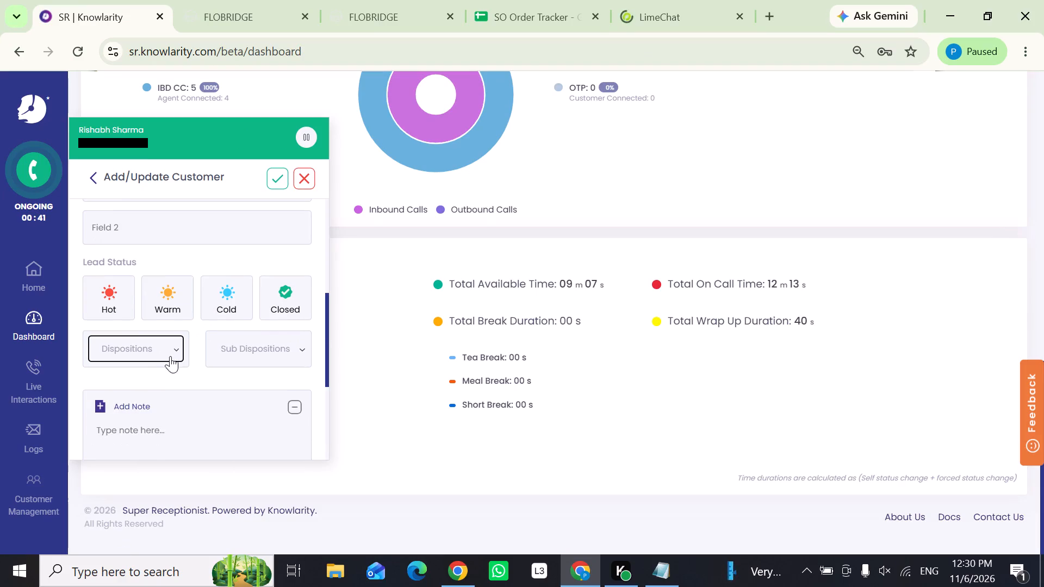
click(144, 382)
click(130, 433)
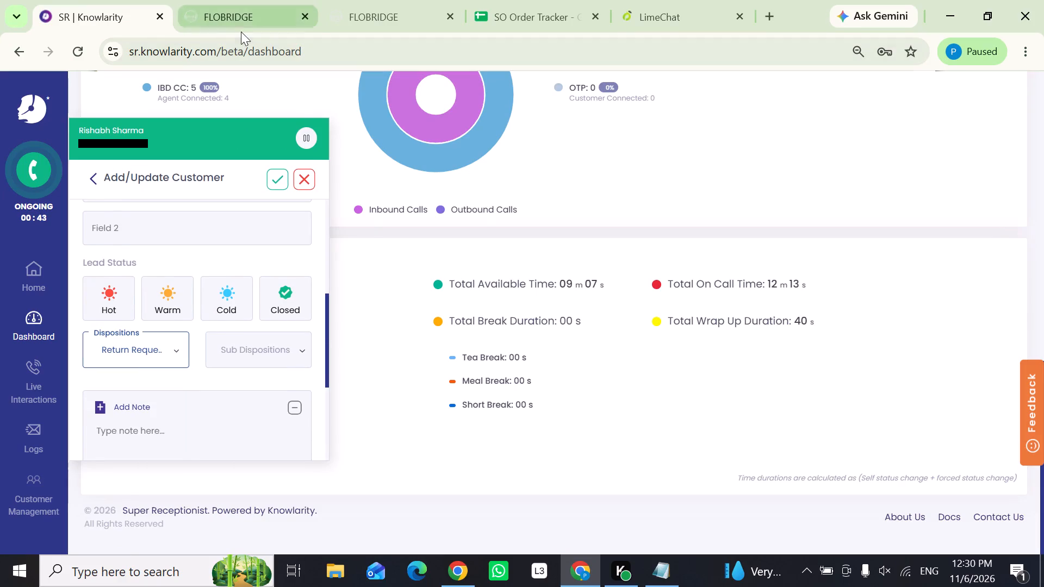
click(252, 7)
click(447, 141)
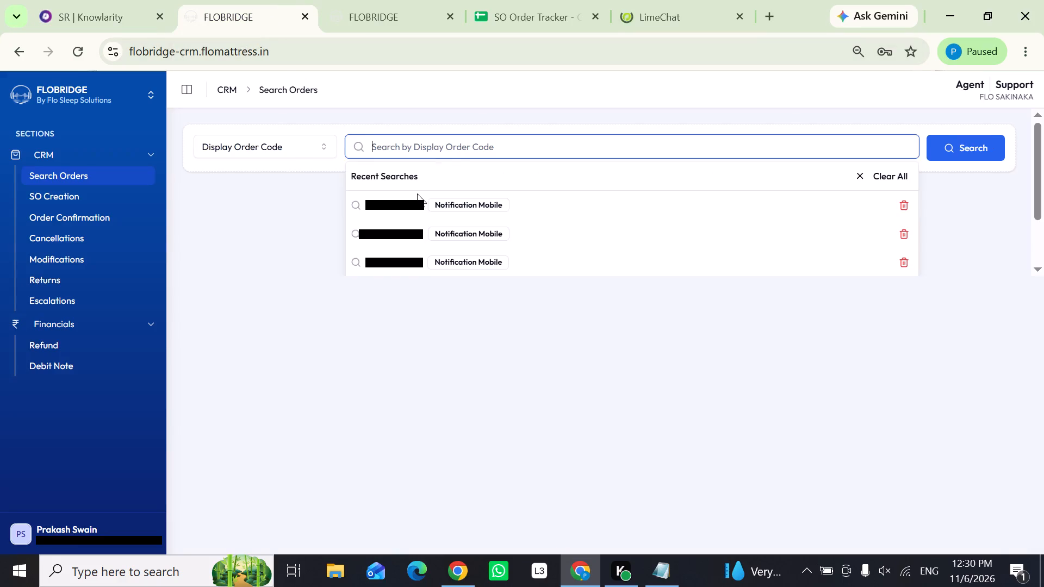
click(413, 196)
click(409, 129)
click(401, 148)
click(380, 202)
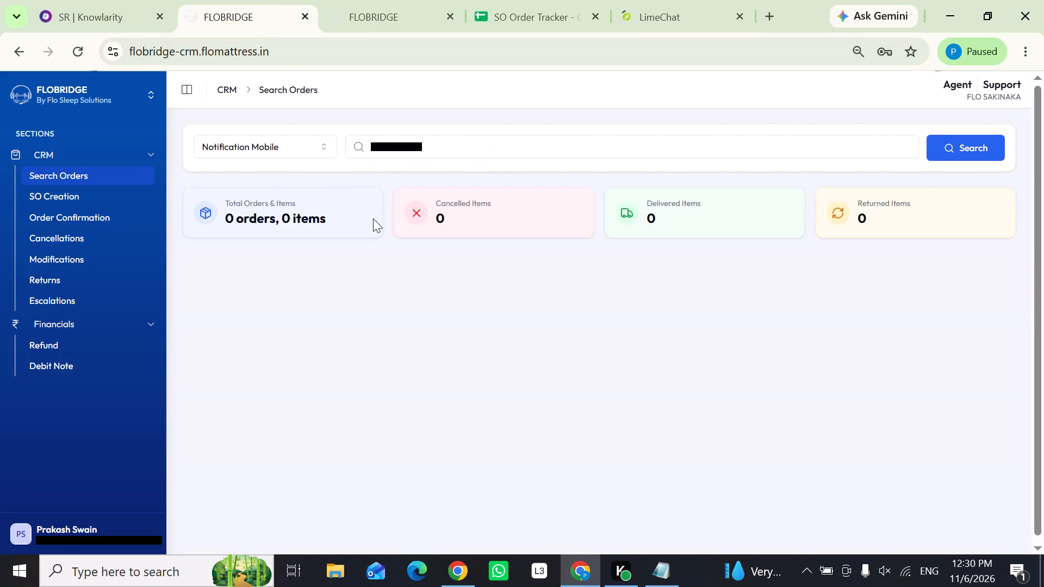
drag(257, 277, 213, 283)
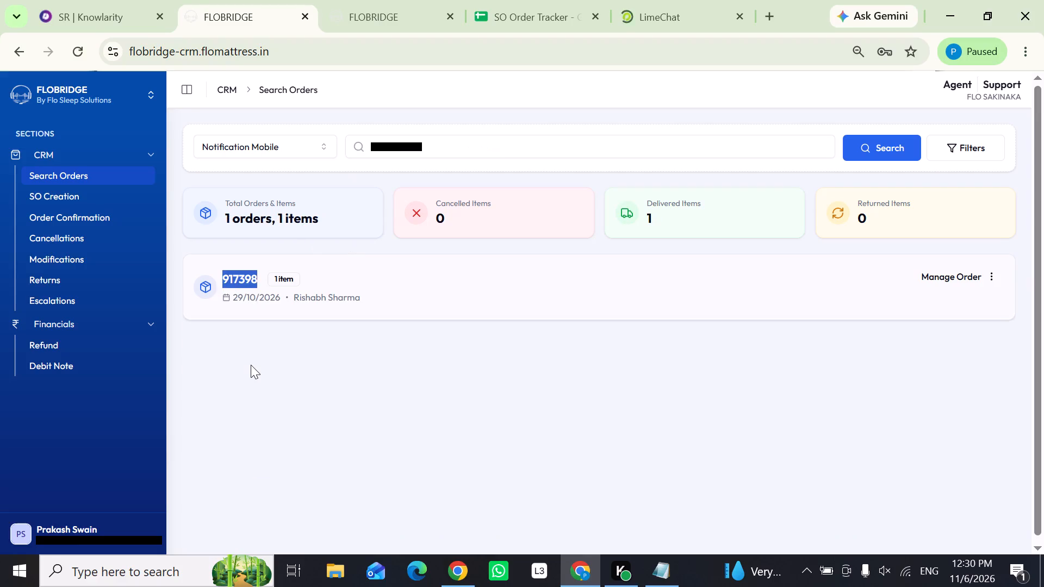
key(ctrl+c)
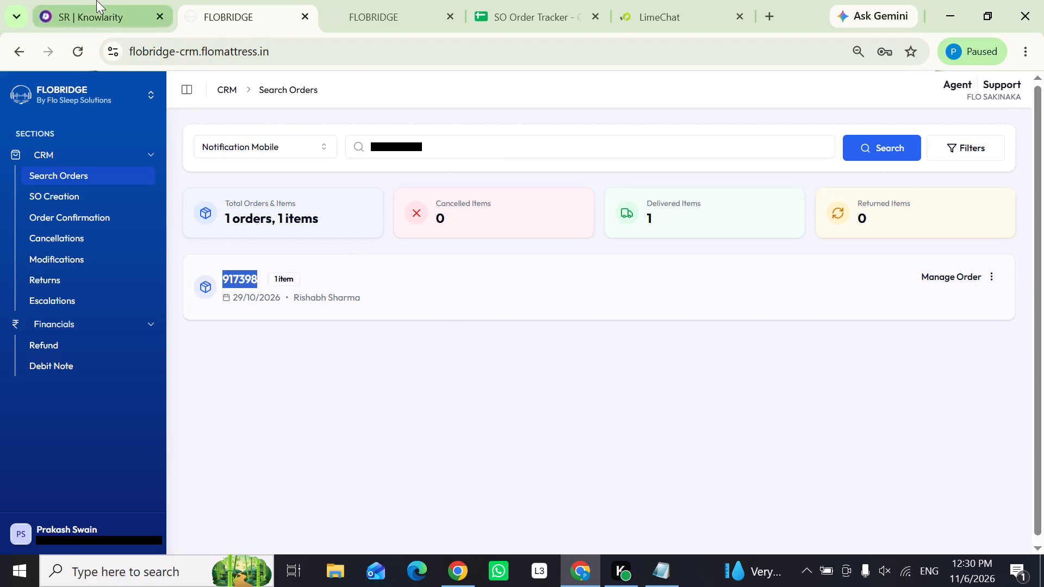
click(97, 0)
key(ctrl+v)
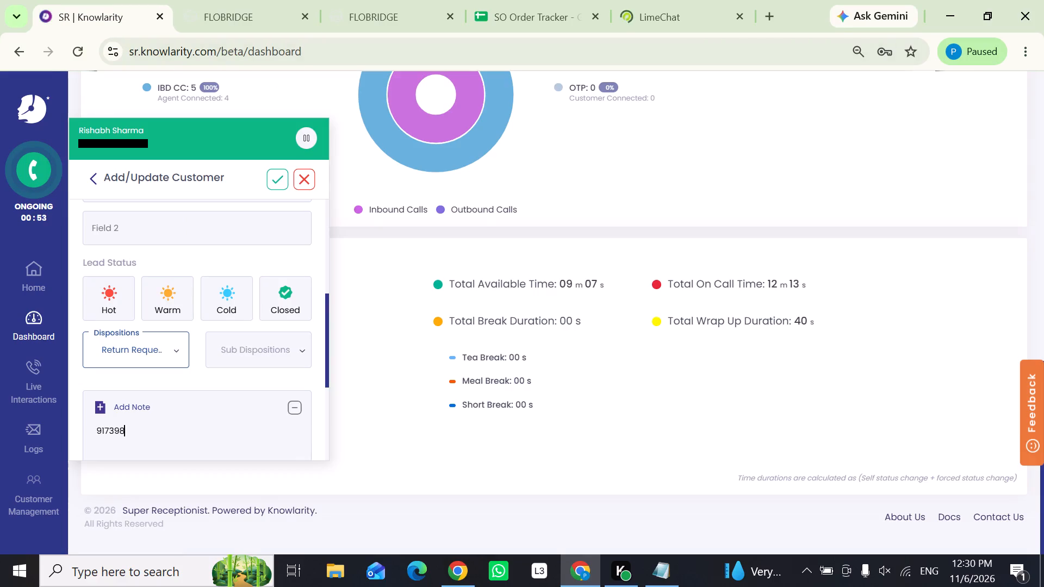
click(279, 186)
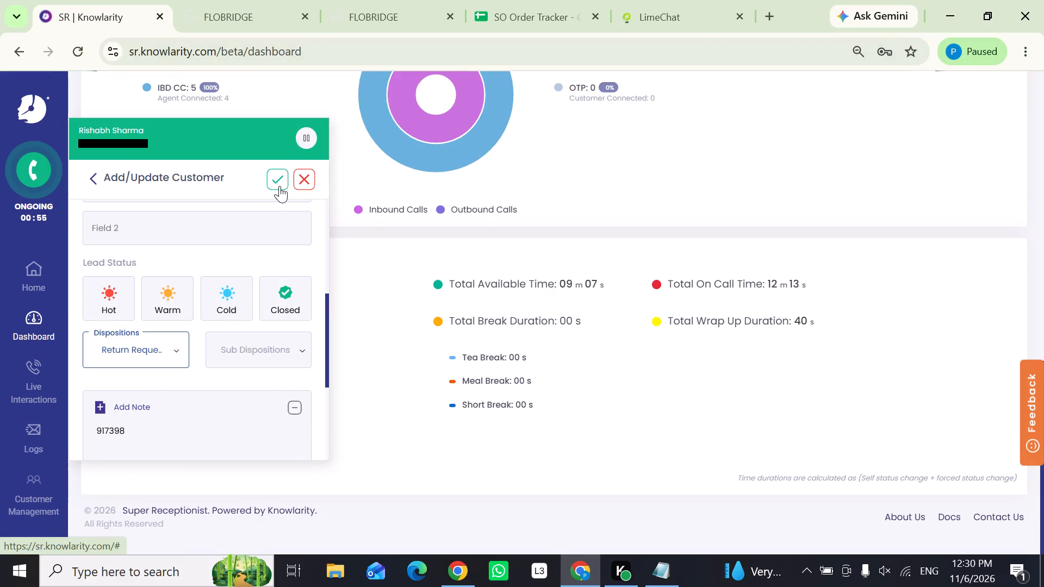
Switch to LimeChat and open its contacts list.
click(674, 8)
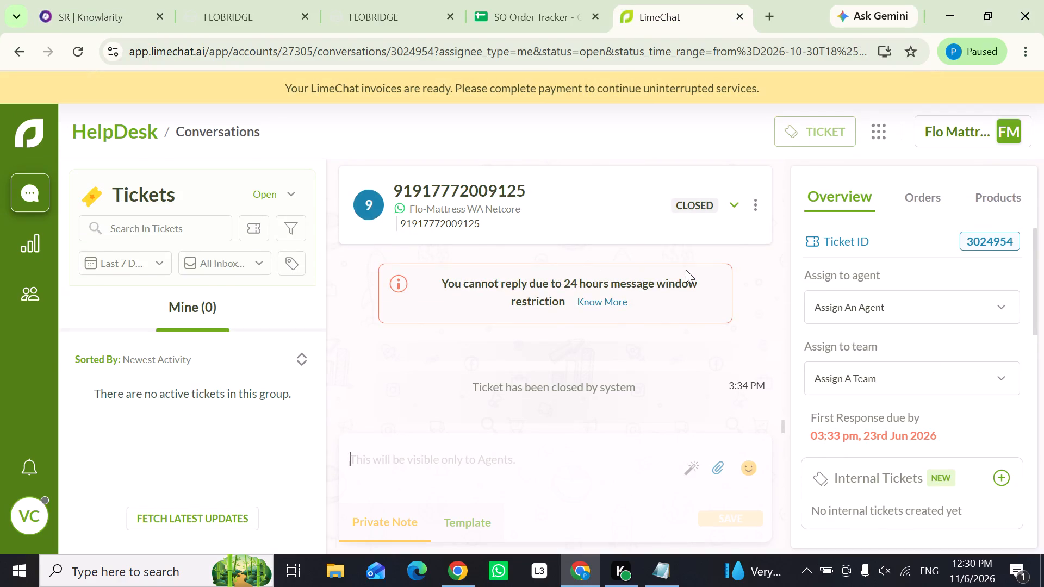
click(32, 300)
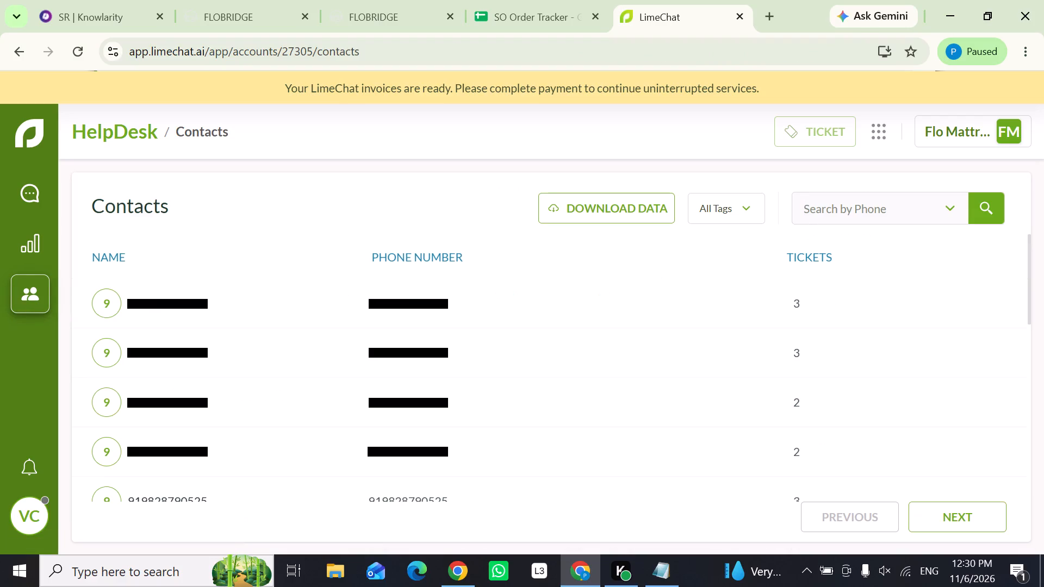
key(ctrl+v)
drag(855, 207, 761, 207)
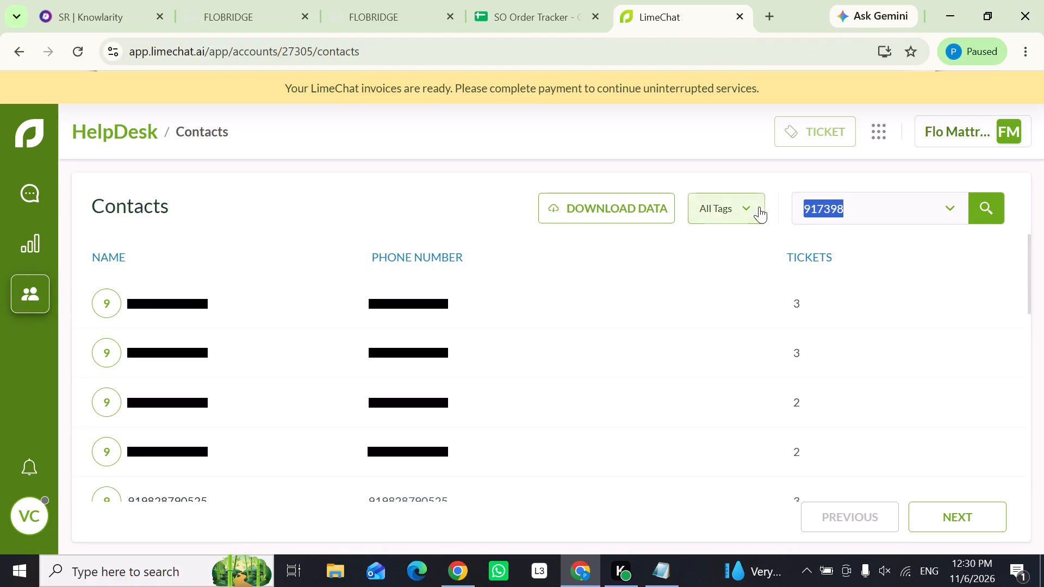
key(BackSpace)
Copy the caller's phone number from Knowlarity, search LimeChat contacts for it, and open the matching contact's ticket conversation.
click(83, 0)
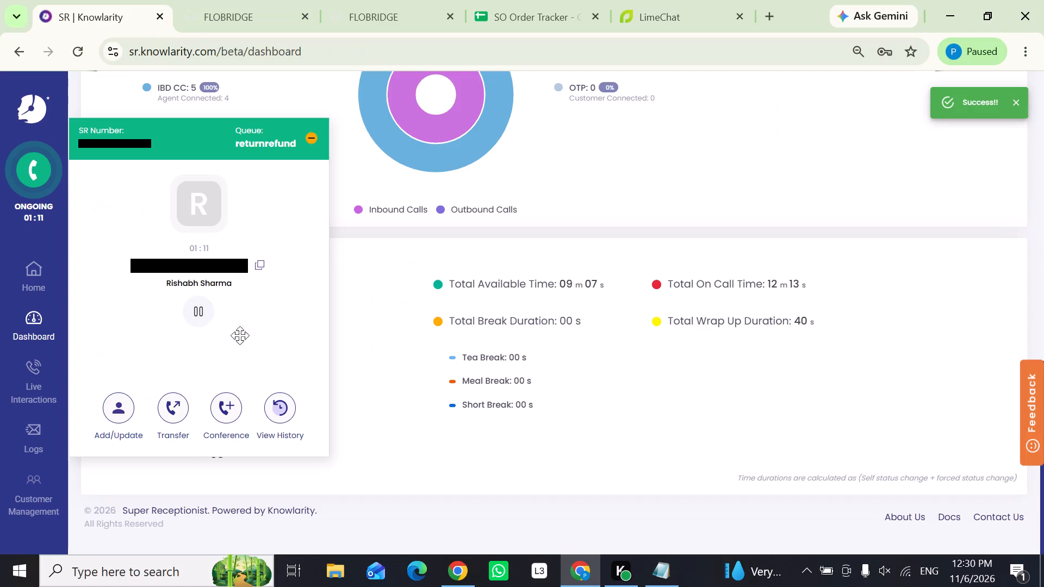
click(258, 261)
click(664, 0)
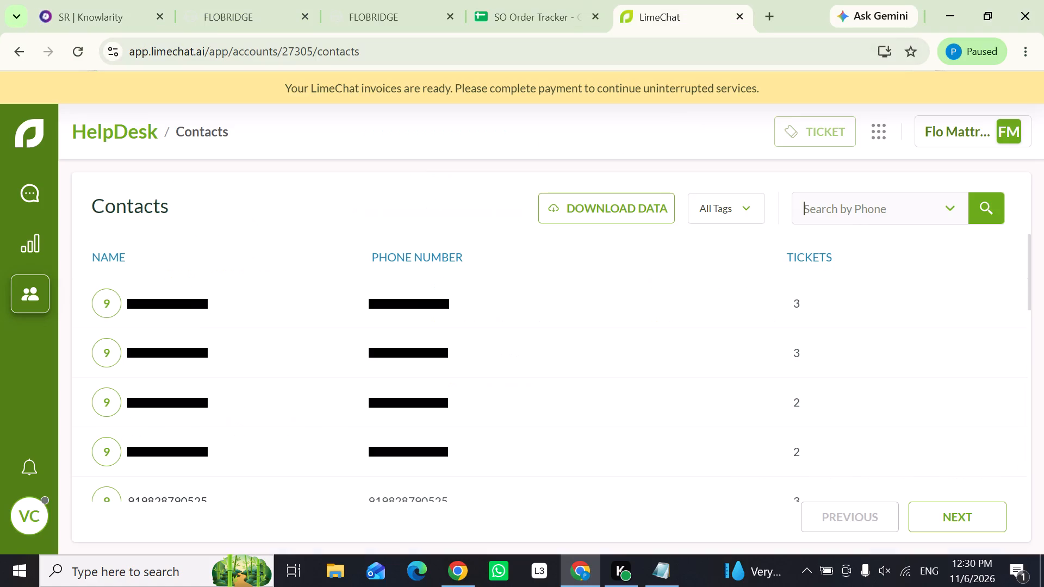
key(ctrl+v)
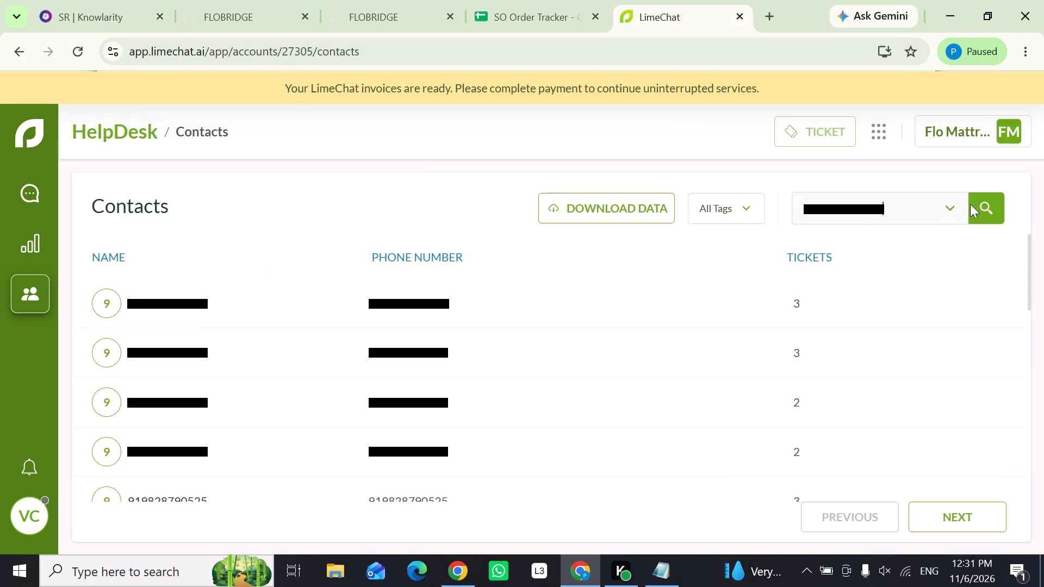
click(984, 207)
click(622, 311)
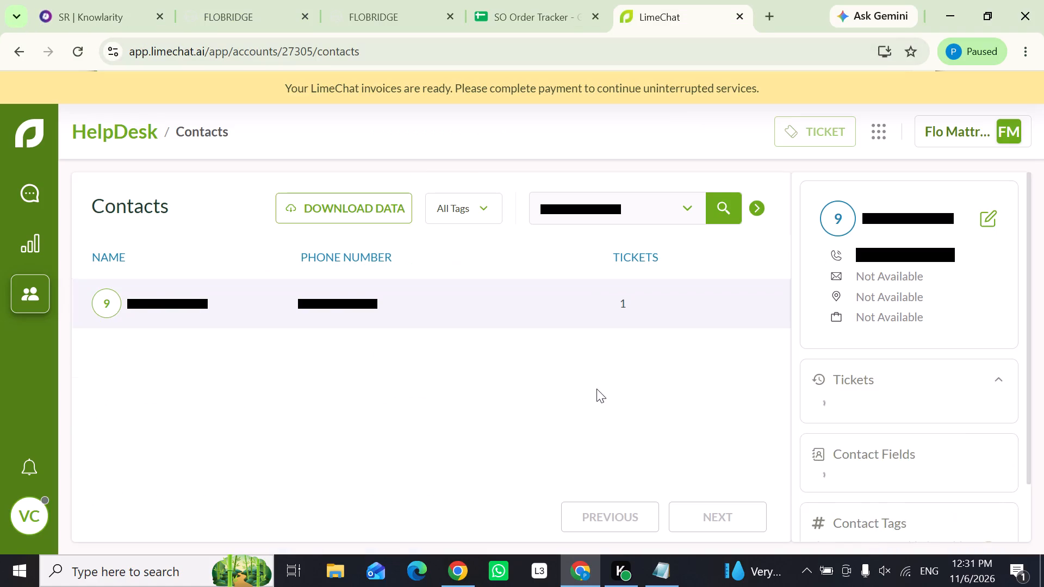
click(868, 438)
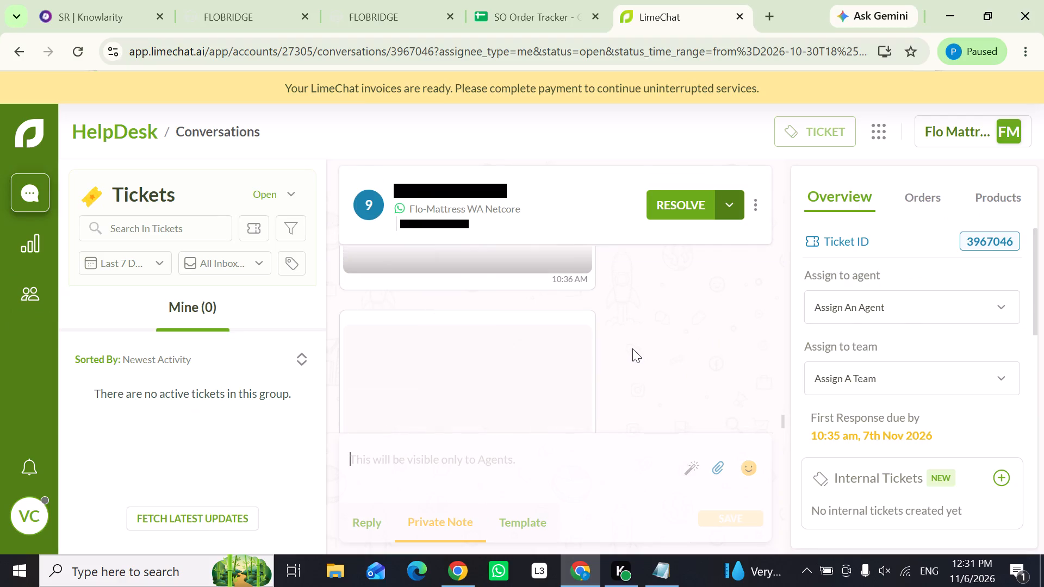
Open the customer's photo of the orange Ergo label in the ticket conversation and download it.
scroll(632, 347, up, 4)
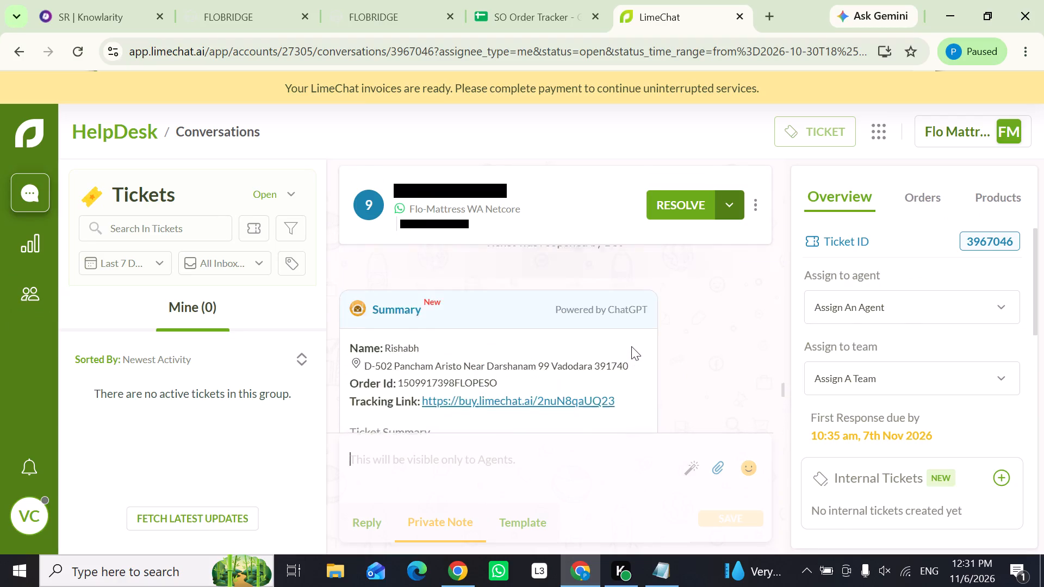
scroll(631, 346, up, 2)
click(589, 350)
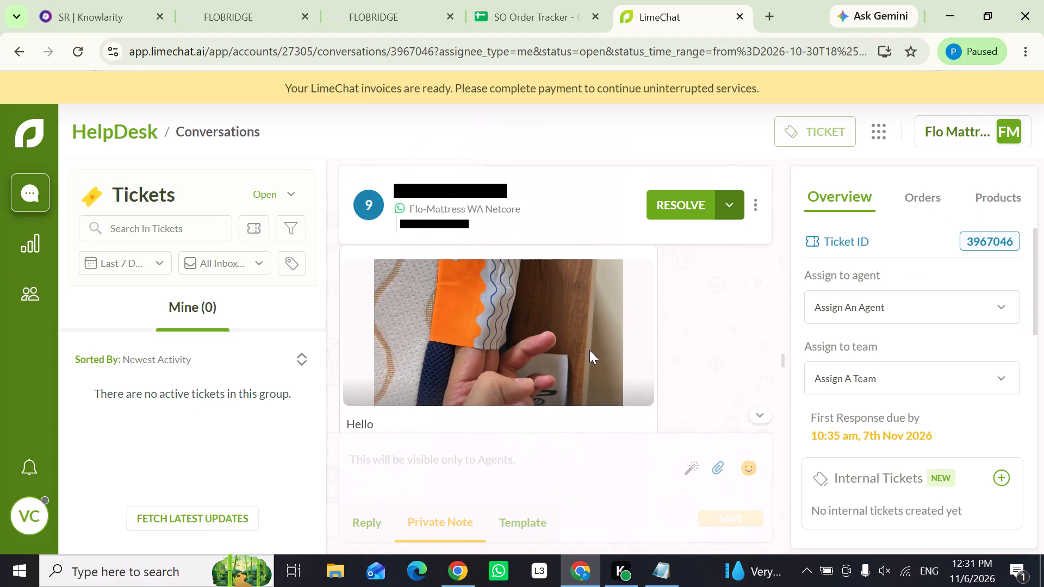
click(979, 105)
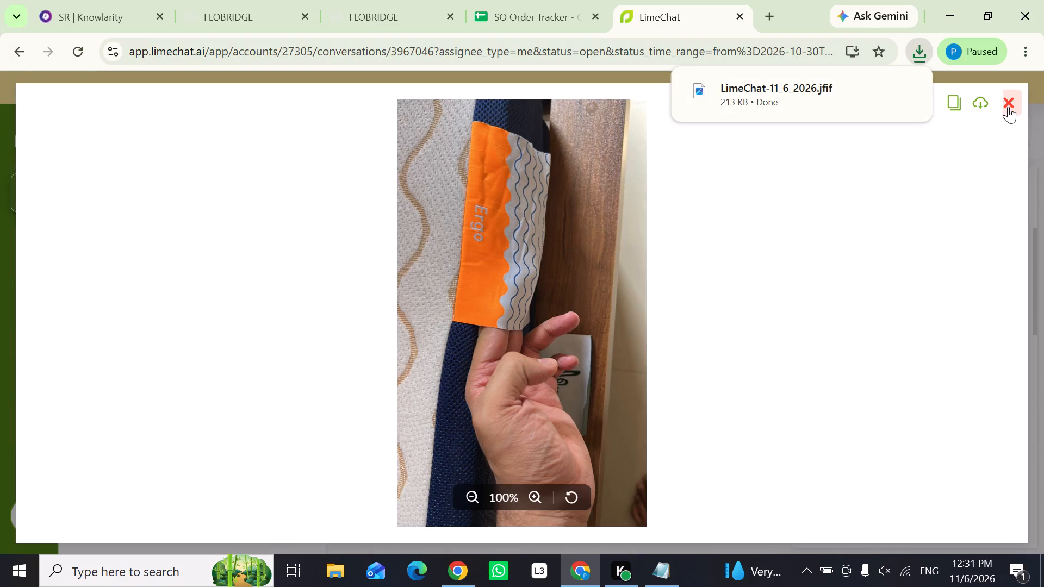
click(1008, 107)
Download the customer's two packaging label photos, the shipping label and the product label with the QR code, from the same conversation.
scroll(673, 365, down, 3)
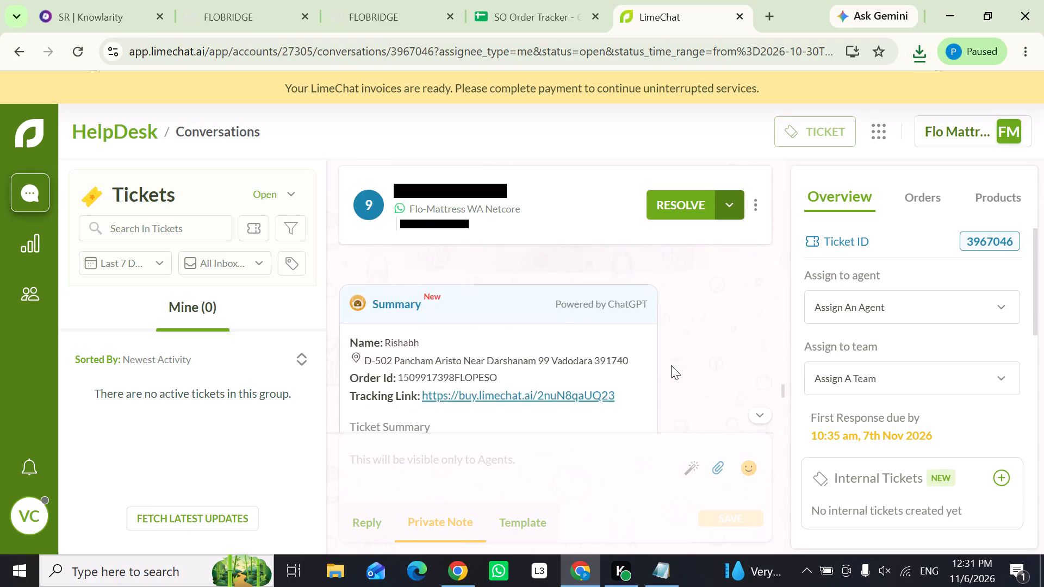
scroll(670, 365, down, 2)
click(554, 356)
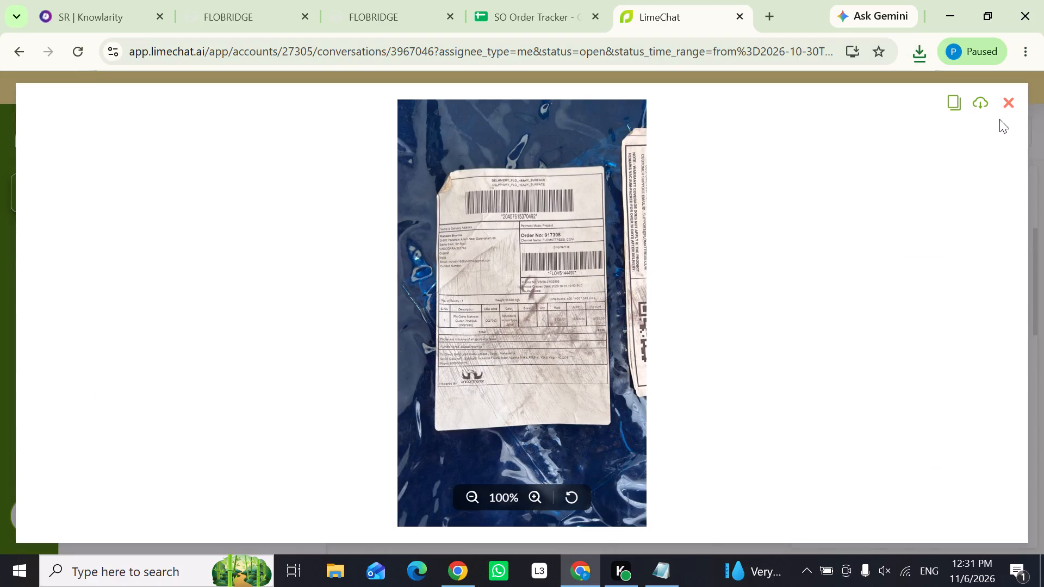
click(984, 104)
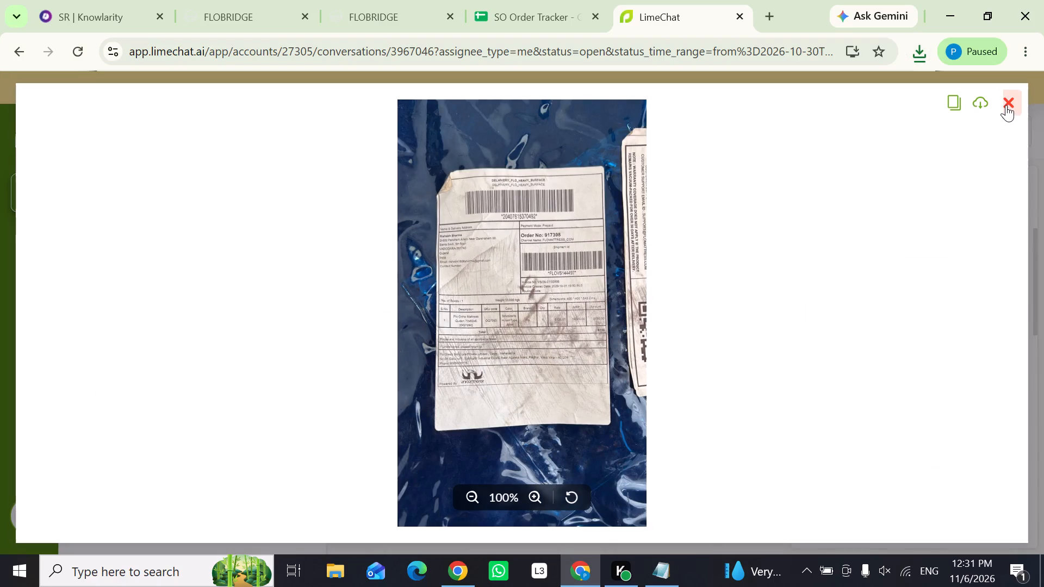
click(1006, 105)
scroll(500, 351, down, 1)
click(484, 377)
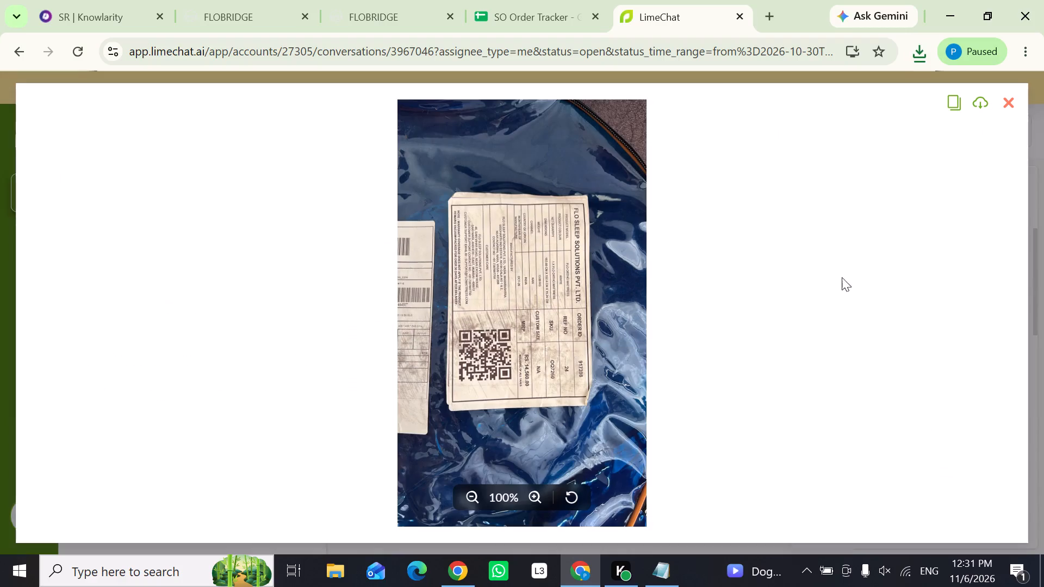
click(983, 105)
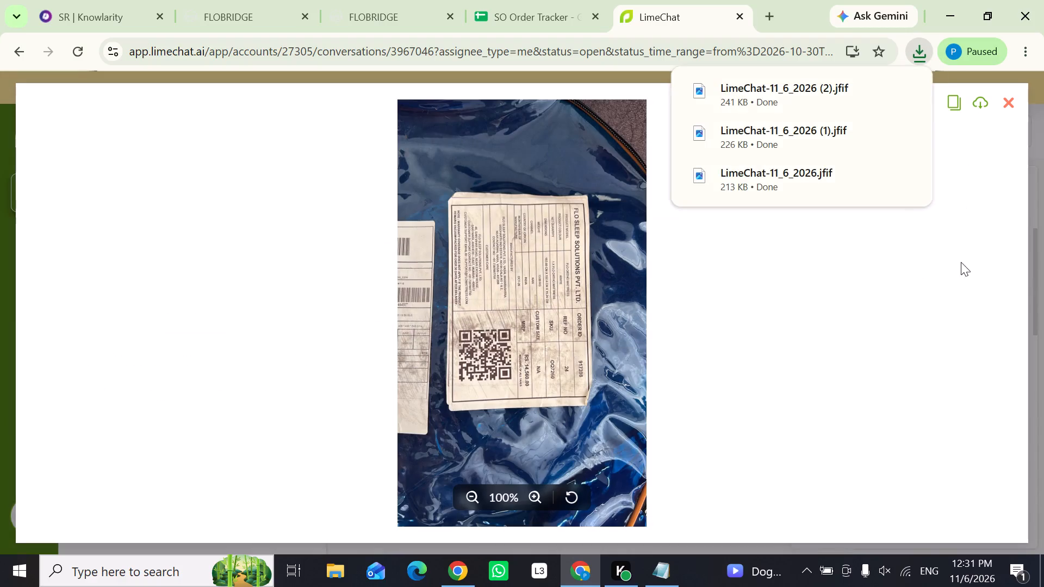
click(1012, 107)
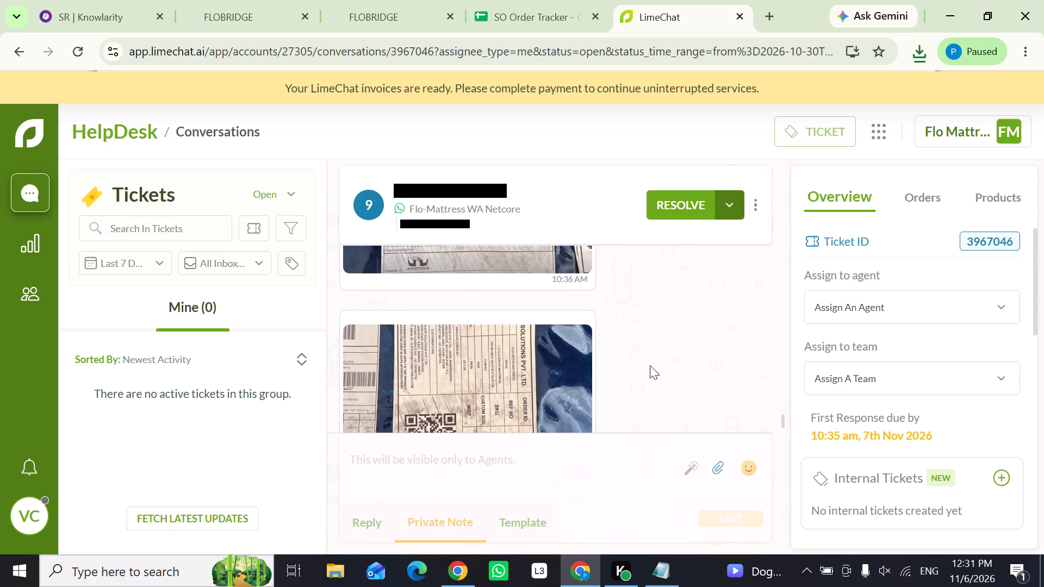
Capture a screenshot of the LimeChat conversation showing the label photos.
key(super+Print)
click(284, 16)
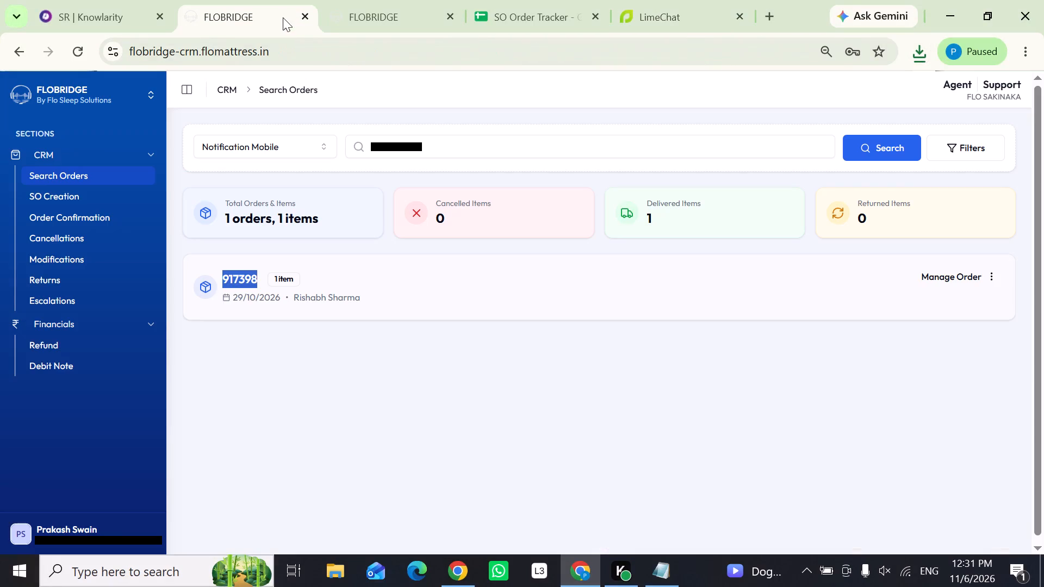
click(390, 297)
click(959, 272)
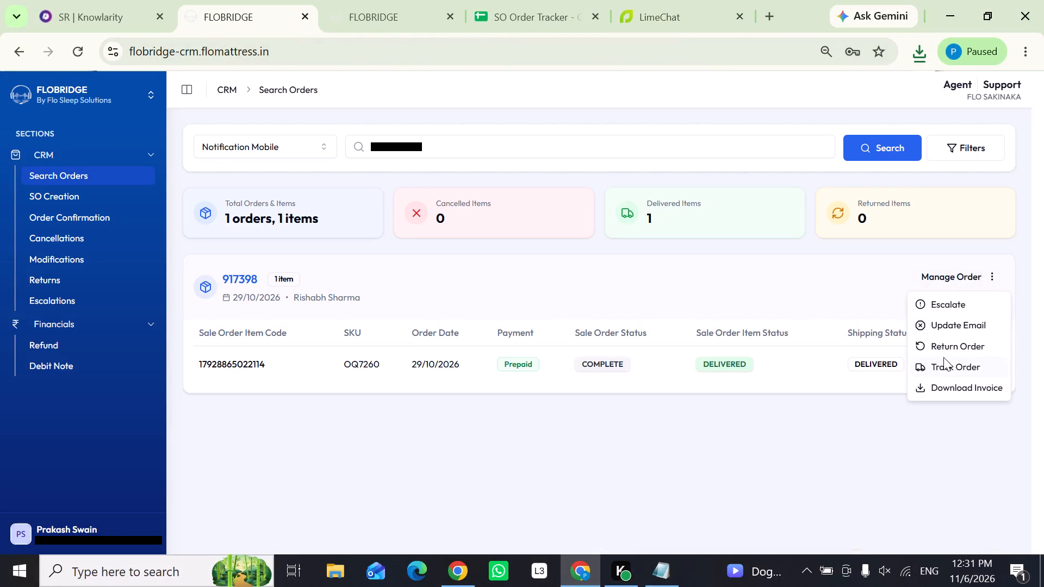
click(944, 346)
click(691, 246)
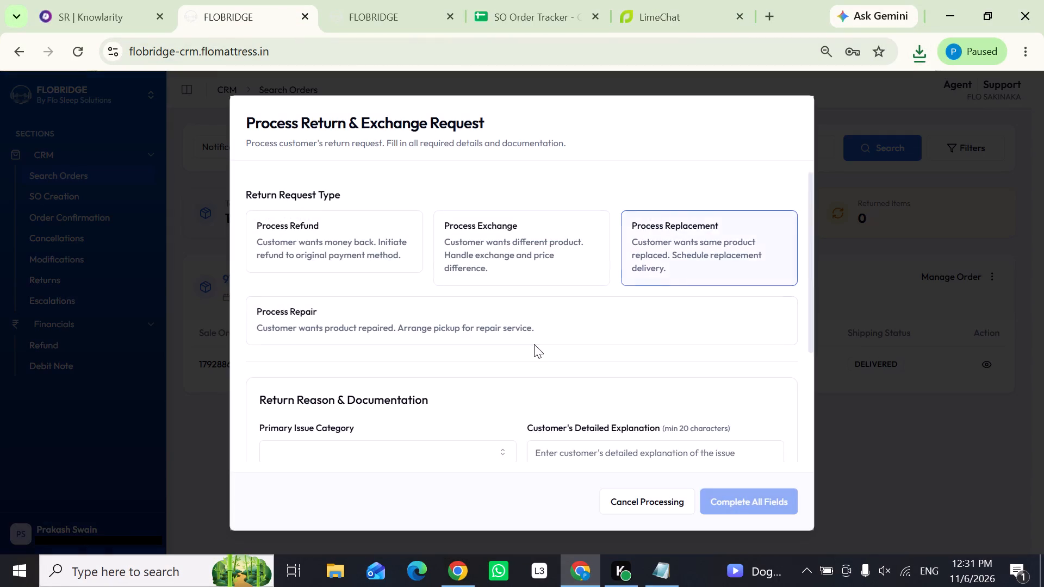
Set the primary issue category to Wrong variant delivered and enter the explanation "customer ordered ortho got ergo".
scroll(534, 344, down, 1)
click(483, 276)
drag(512, 320, 512, 323)
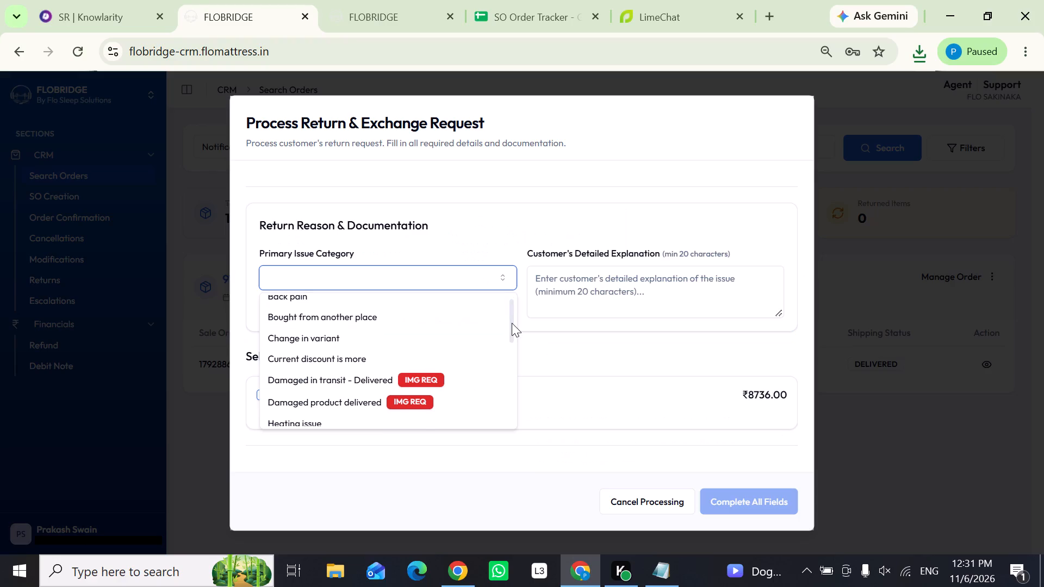
drag(512, 323, 503, 413)
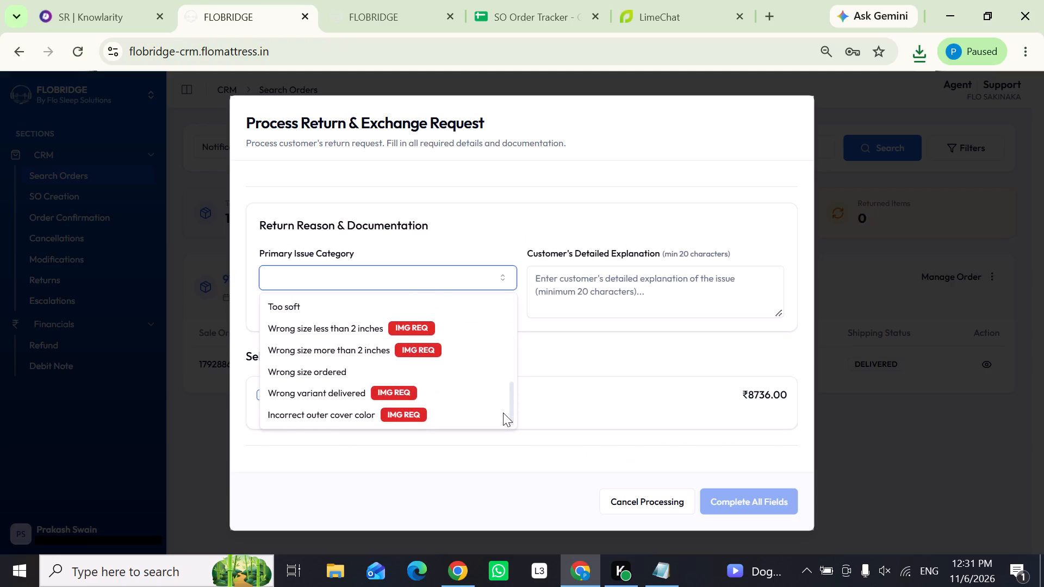
drag(503, 413, 503, 414)
click(344, 395)
click(582, 301)
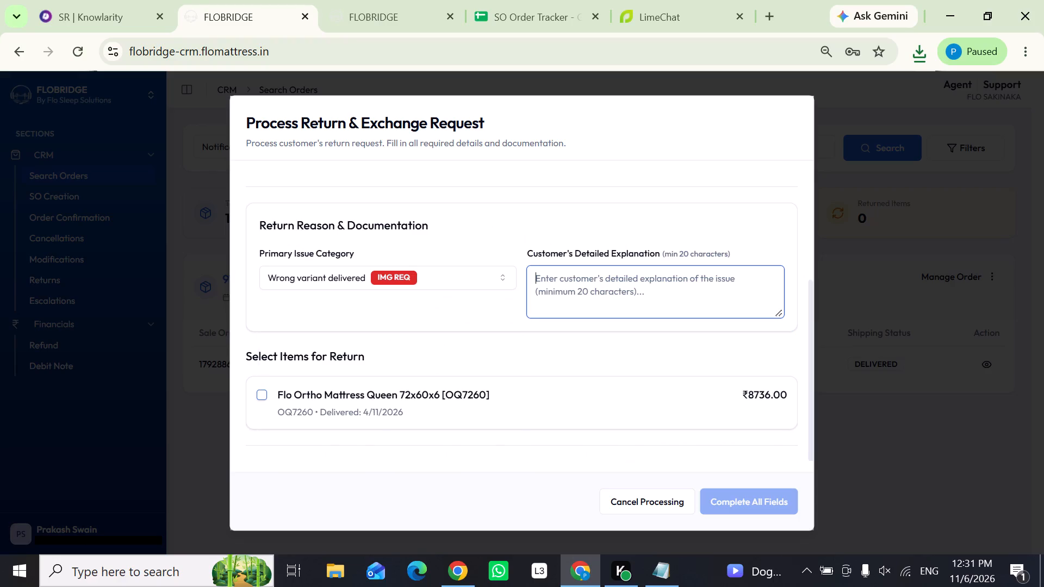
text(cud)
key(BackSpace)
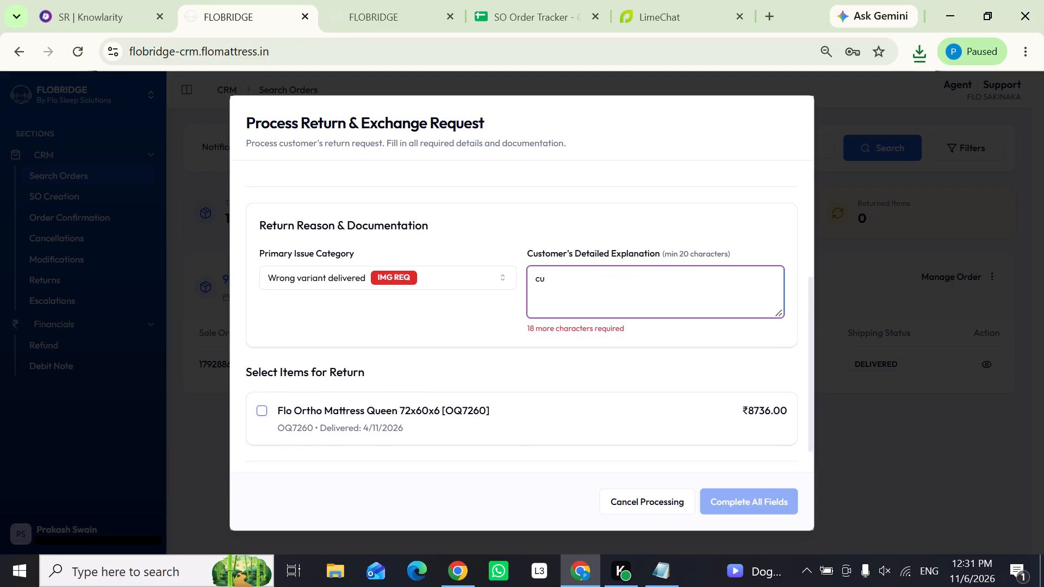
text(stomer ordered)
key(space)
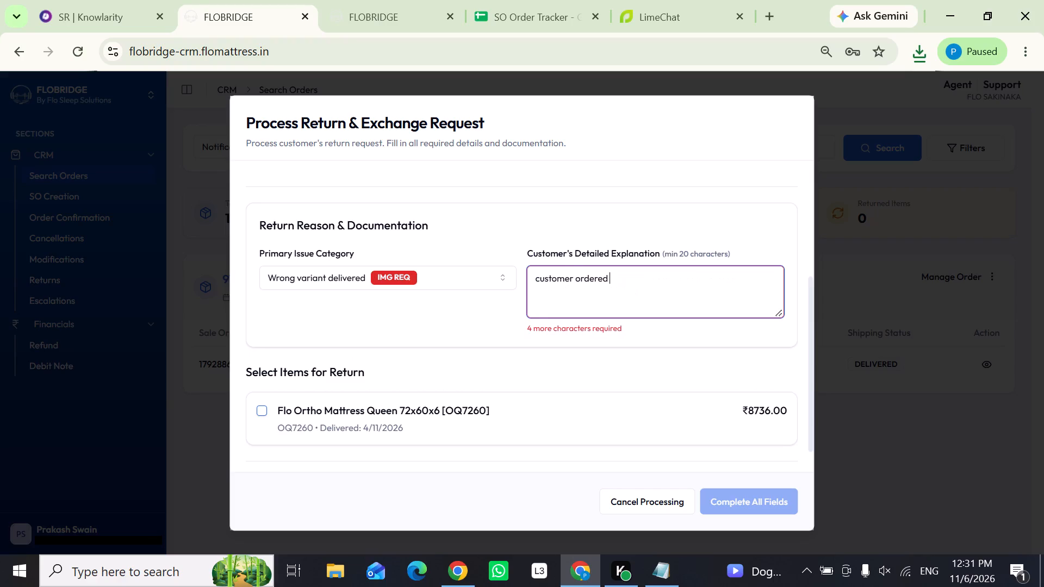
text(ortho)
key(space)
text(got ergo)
Select the Flo Ortho Mattress Queen 72x60x6 for return and attach Screenshot (666) as product documentation.
click(260, 395)
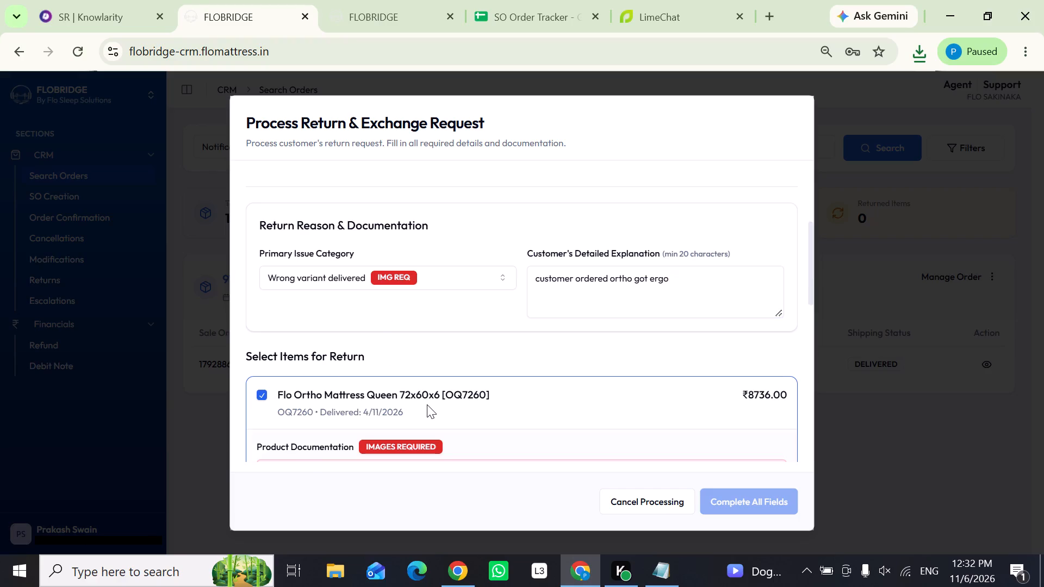
scroll(427, 404, down, 1)
click(461, 221)
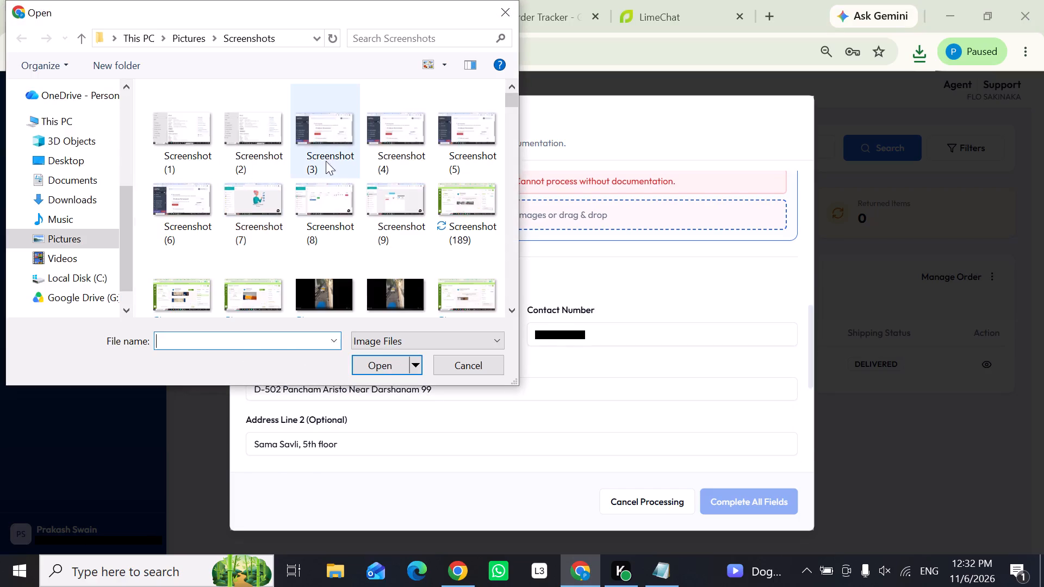
drag(508, 97, 490, 326)
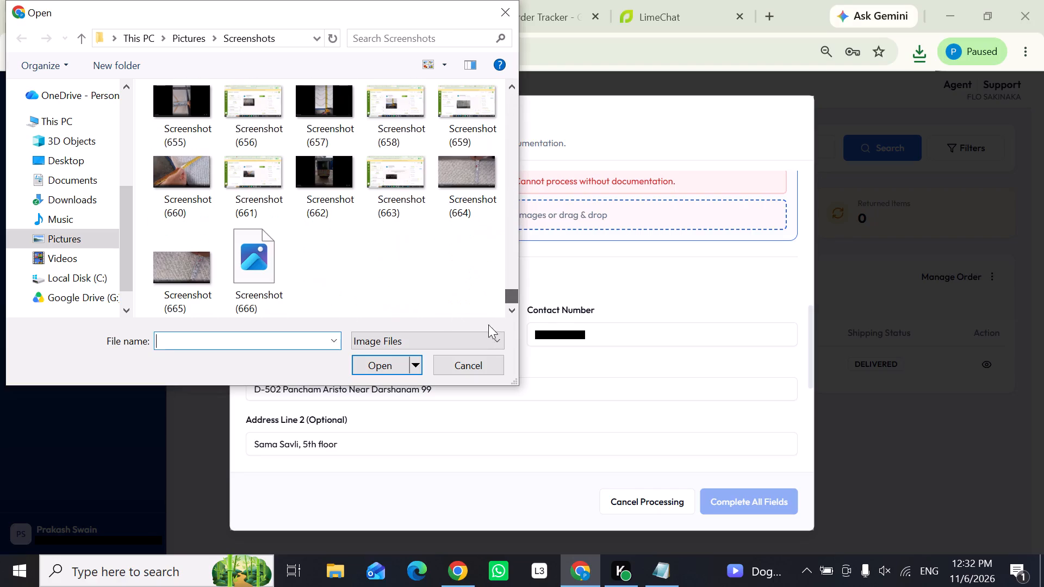
ctrl+click(257, 264)
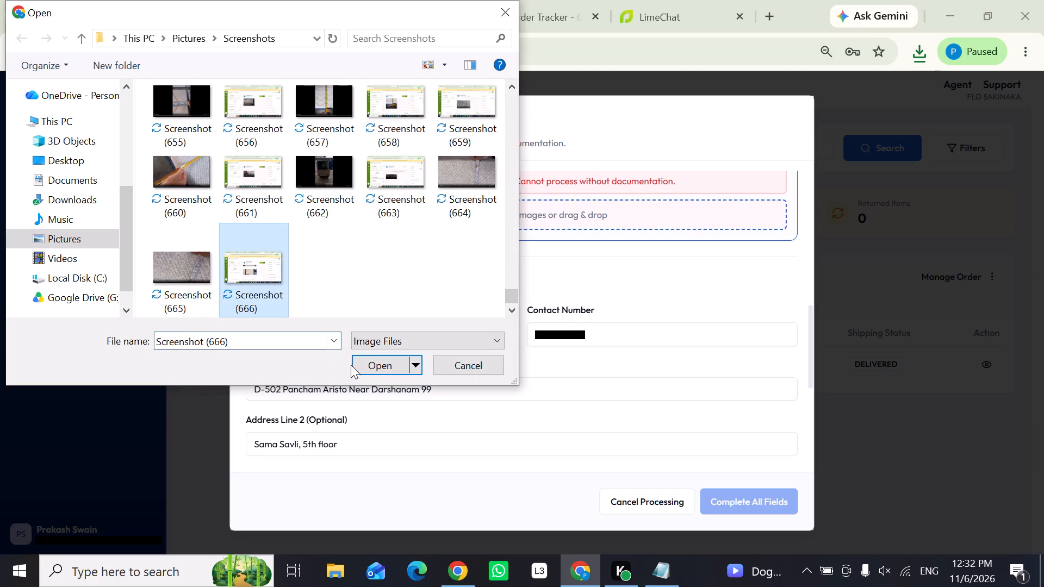
click(366, 366)
Add the three LimeChat-11_6_2026 photos from the Downloads folder to the product documentation.
click(501, 222)
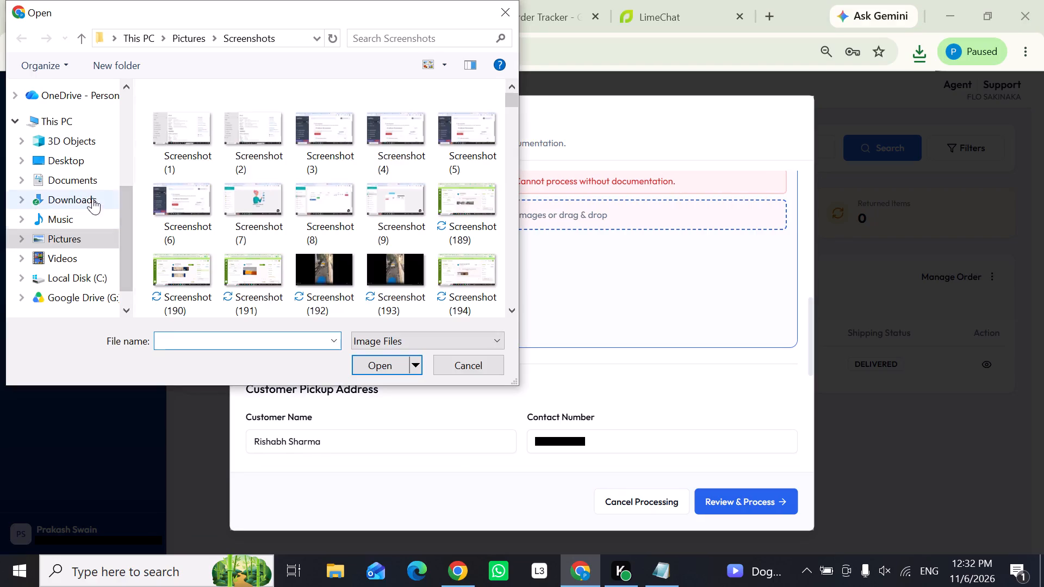
click(92, 198)
ctrl+click(195, 168)
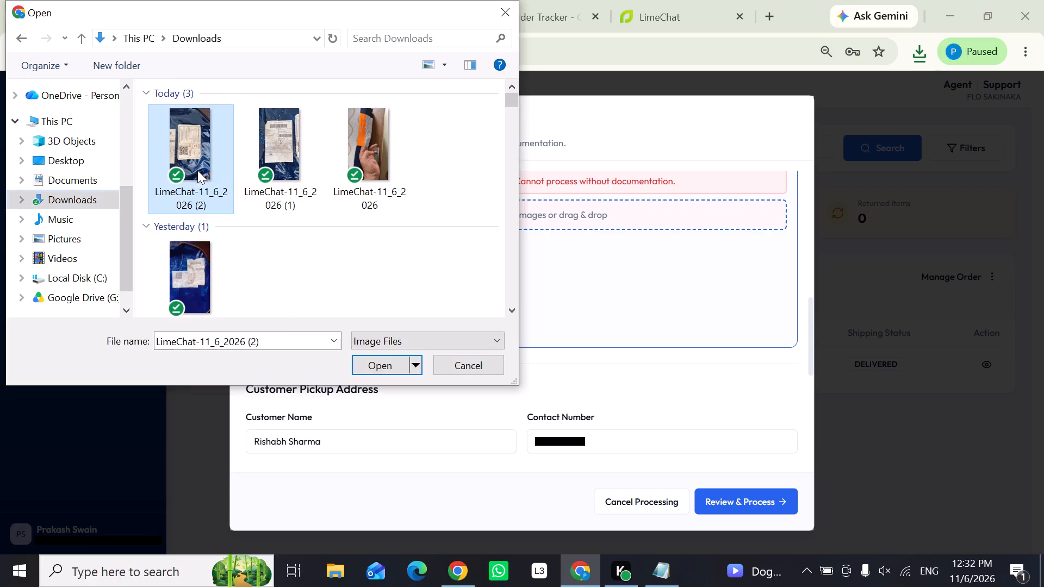
ctrl+click(243, 170)
ctrl+click(417, 173)
ctrl+click(388, 170)
click(374, 358)
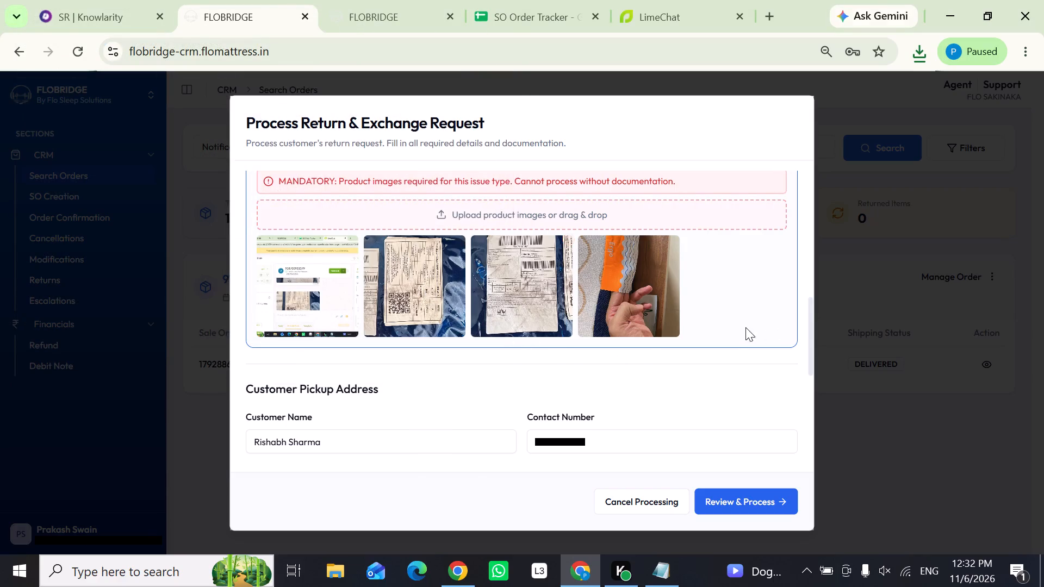
Enter "guided for pick up images" as the internal note of the return request.
scroll(744, 328, down, 1)
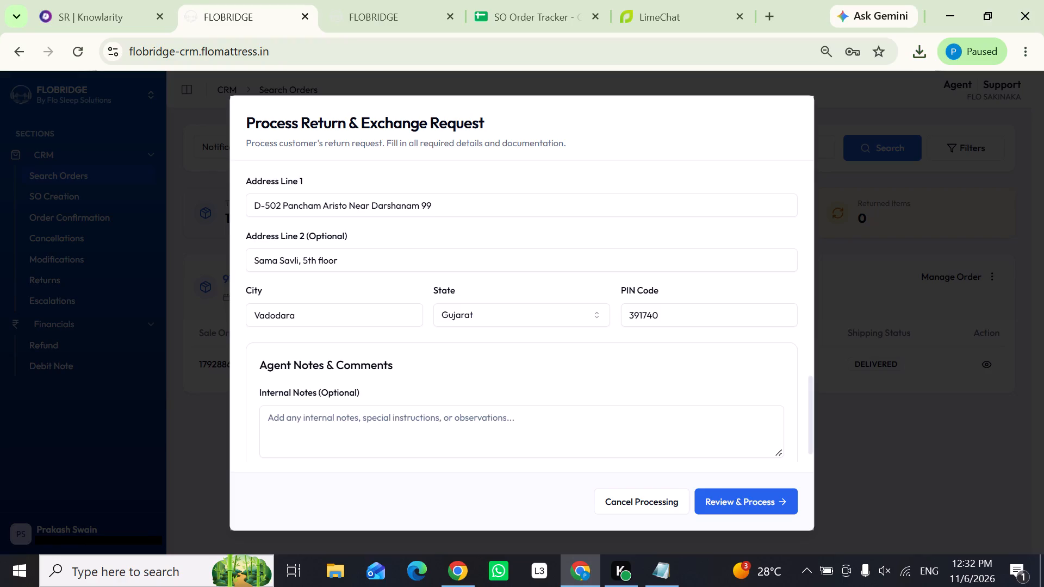
click(436, 433)
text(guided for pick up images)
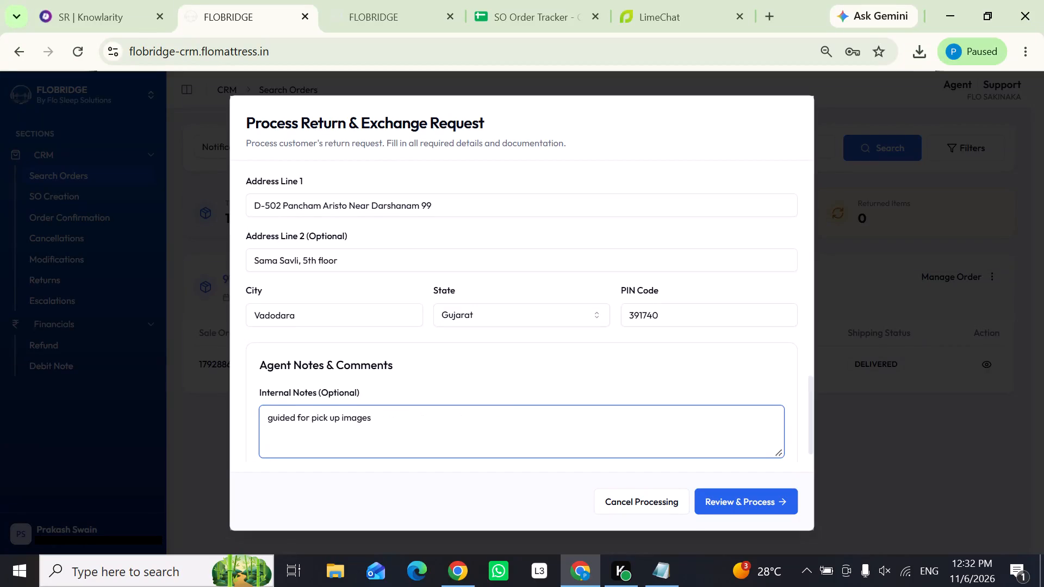
Check the completed replacement request, proceed to its review, and submit it for processing.
scroll(452, 354, up, 1)
scroll(538, 348, up, 1)
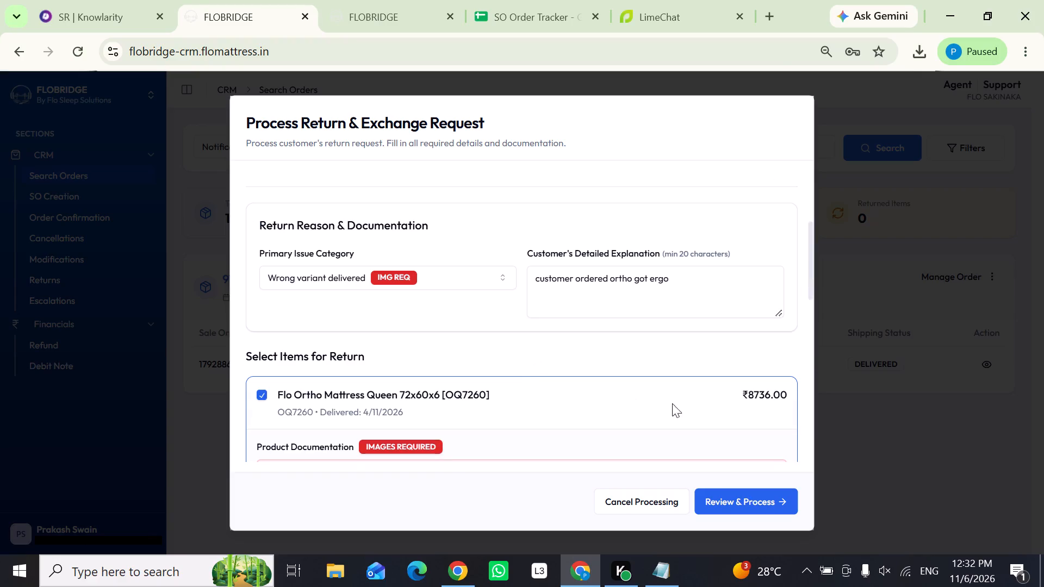
scroll(661, 398, down, 1)
click(753, 515)
click(753, 509)
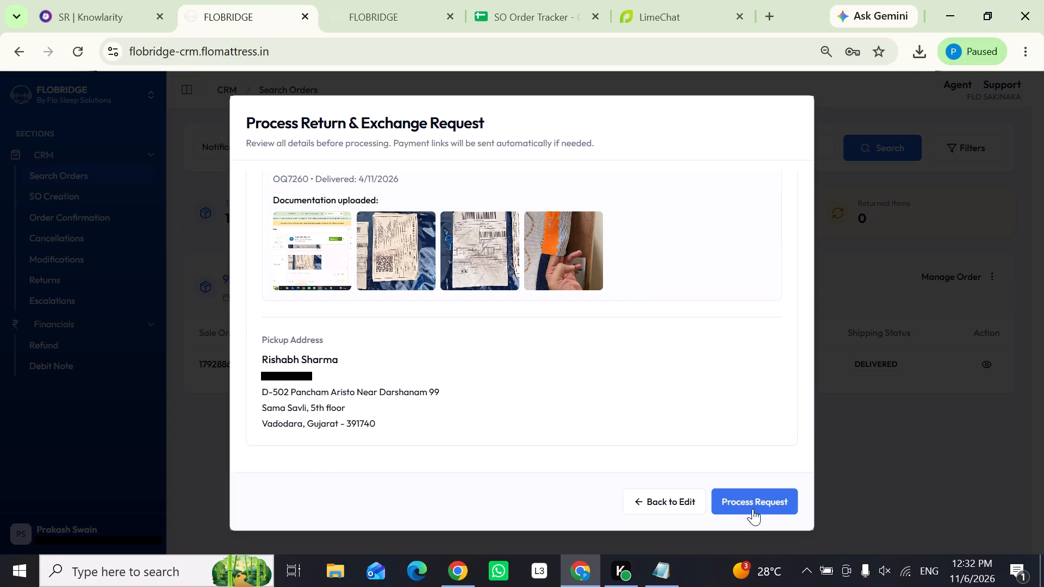
click(745, 503)
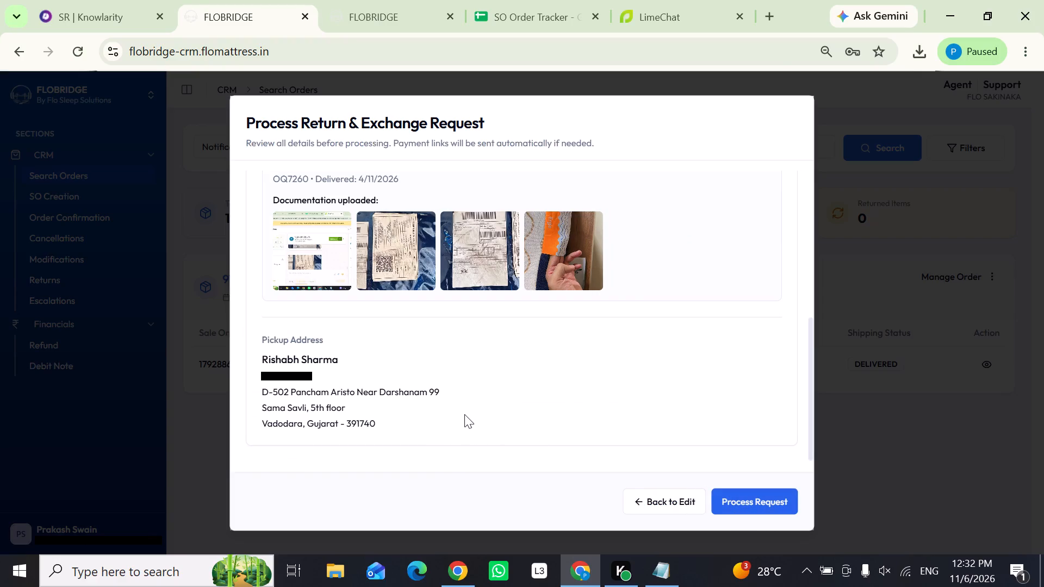
click(753, 496)
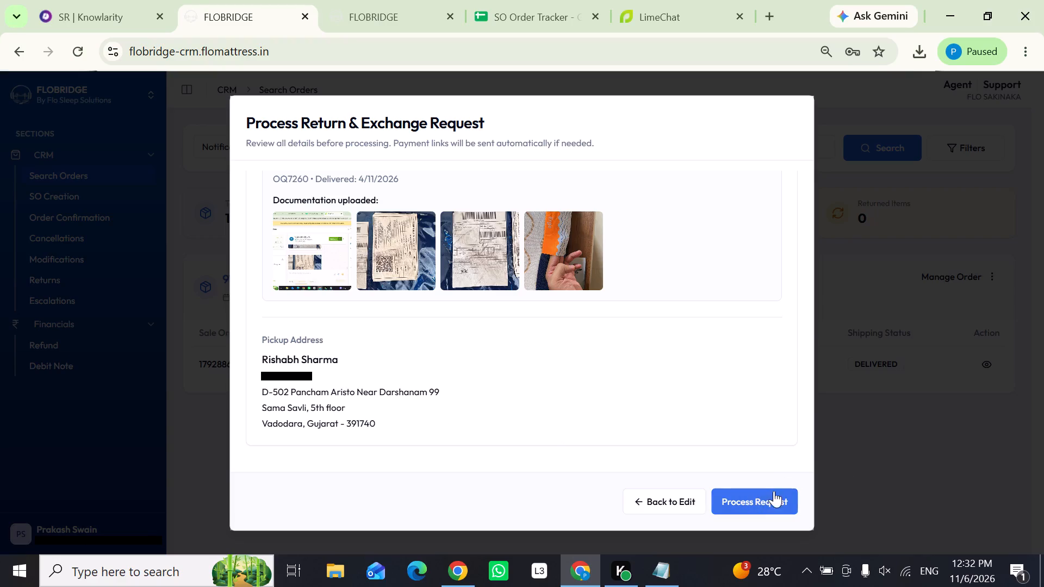
click(915, 444)
click(981, 360)
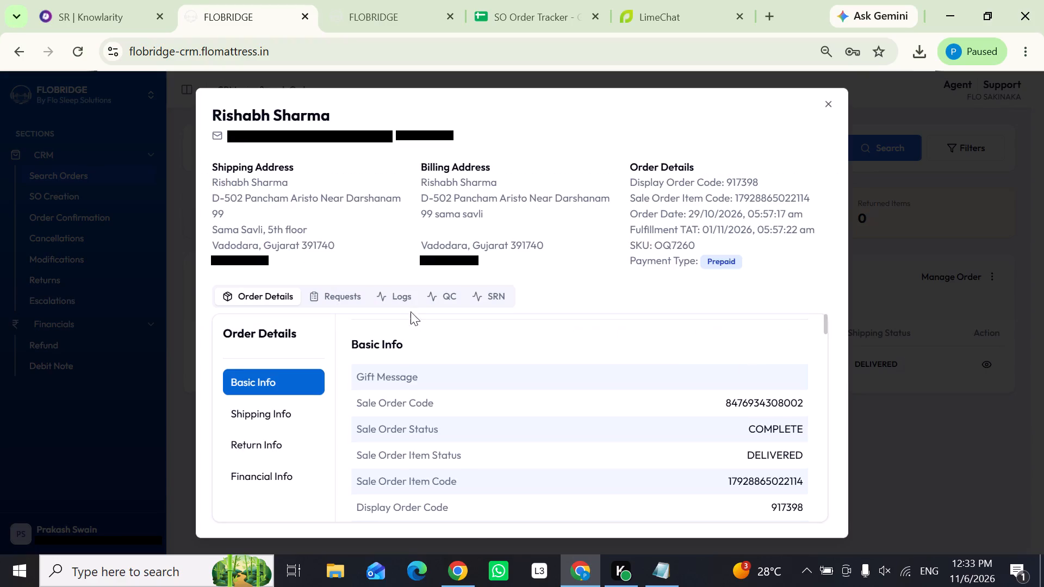
click(399, 295)
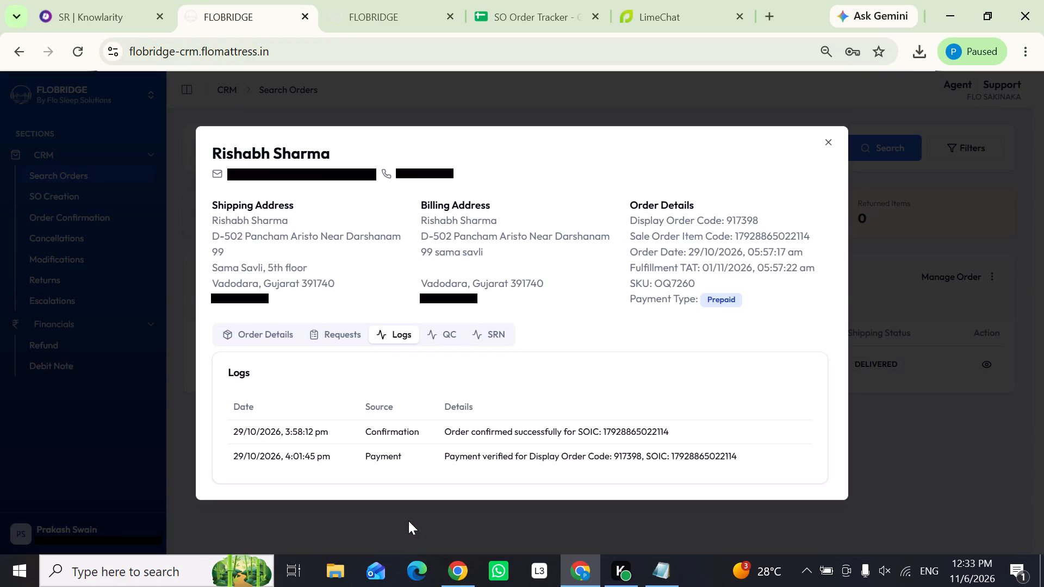
click(408, 521)
click(952, 281)
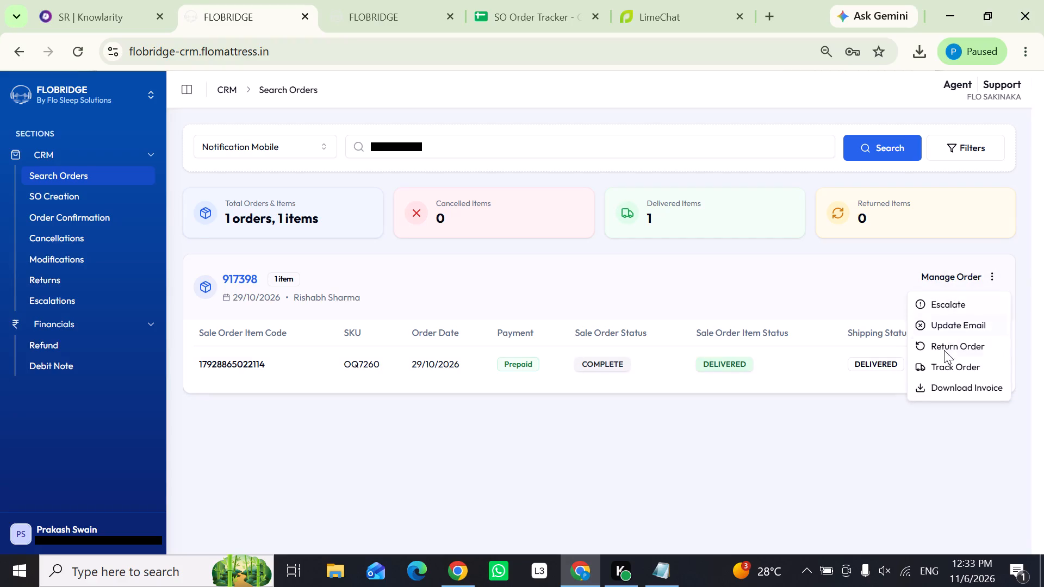
click(940, 349)
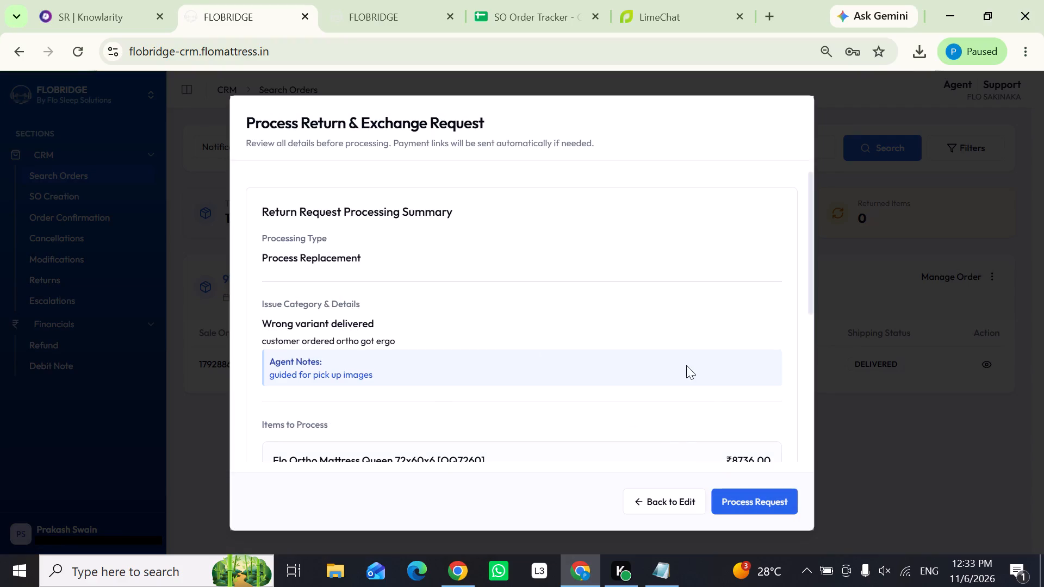
scroll(686, 365, down, 3)
click(760, 499)
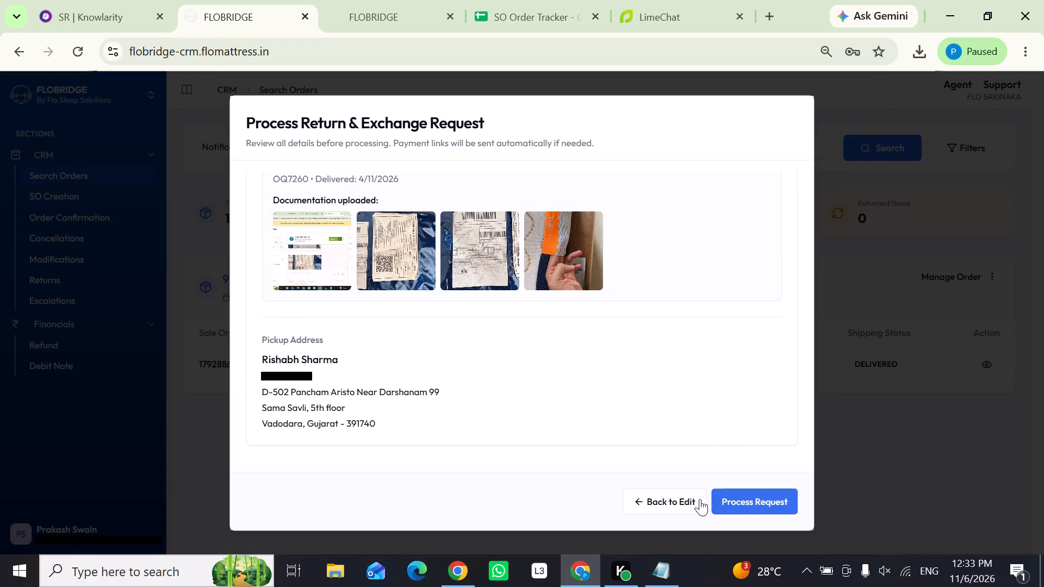
triple_click(723, 496)
click(724, 497)
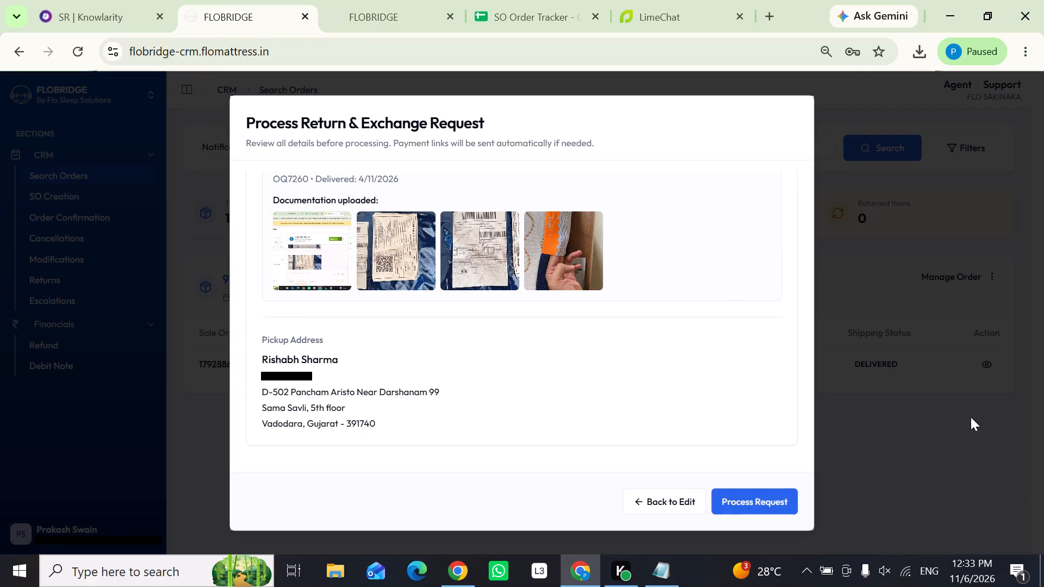
click(967, 417)
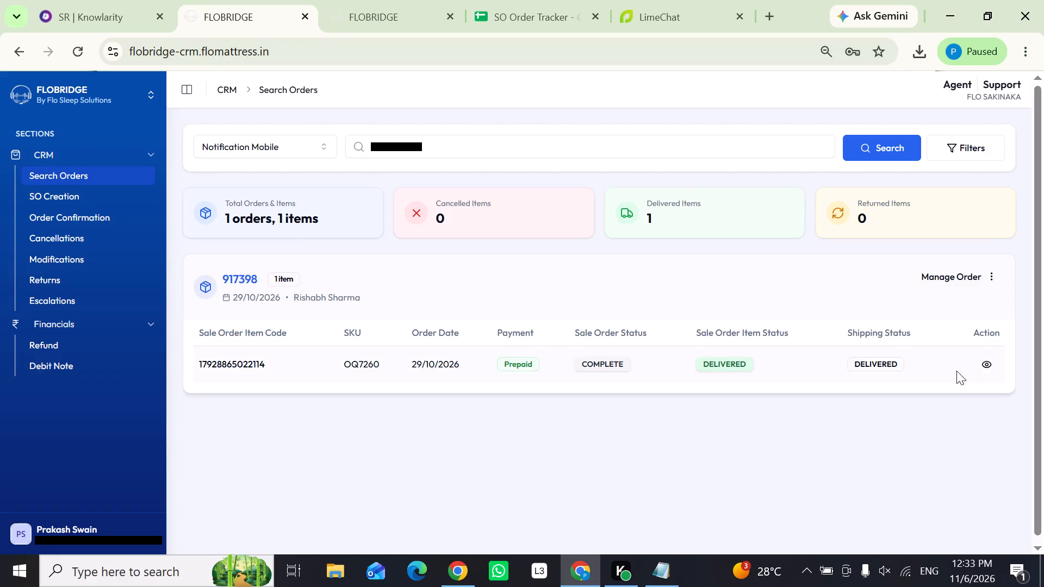
click(977, 371)
click(394, 298)
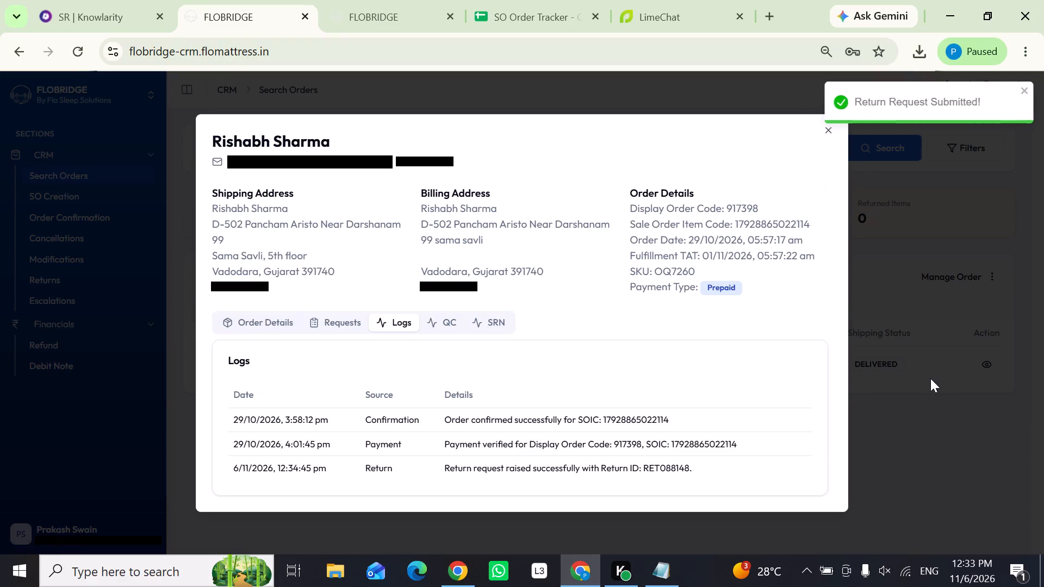
click(928, 378)
drag(256, 274, 216, 274)
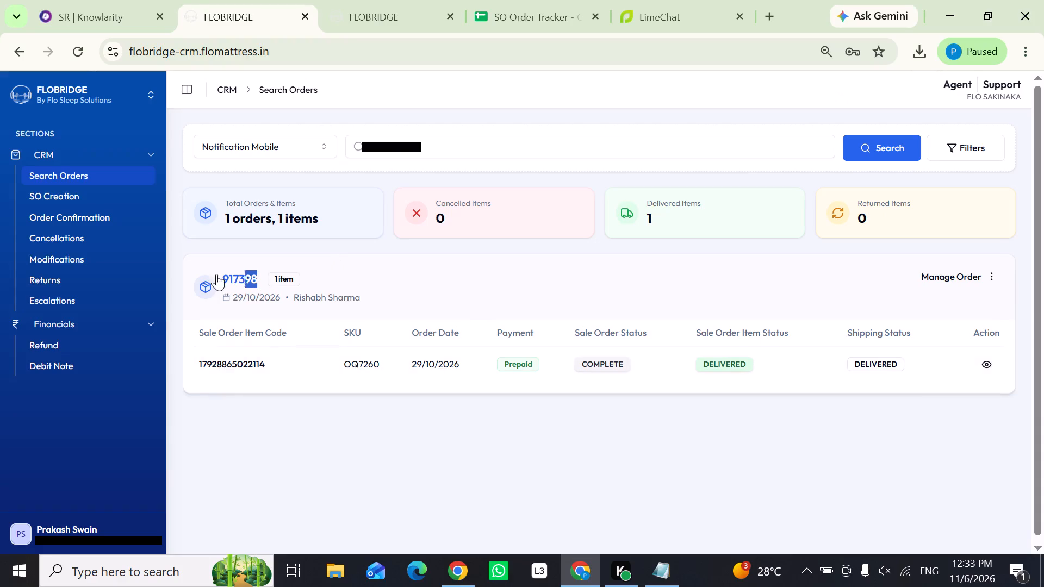
drag(216, 274, 209, 275)
key(ctrl+c)
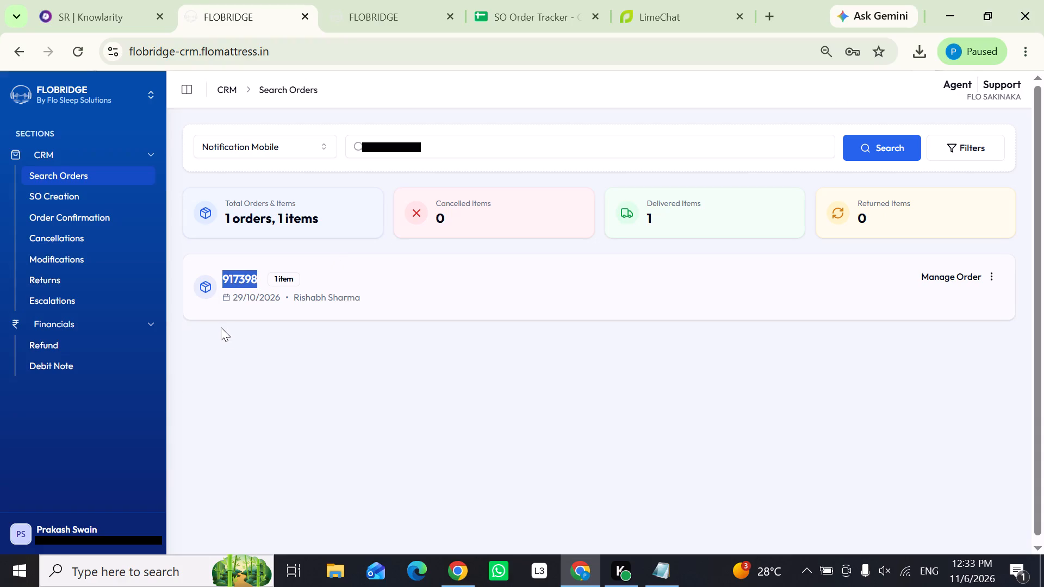
click(71, 281)
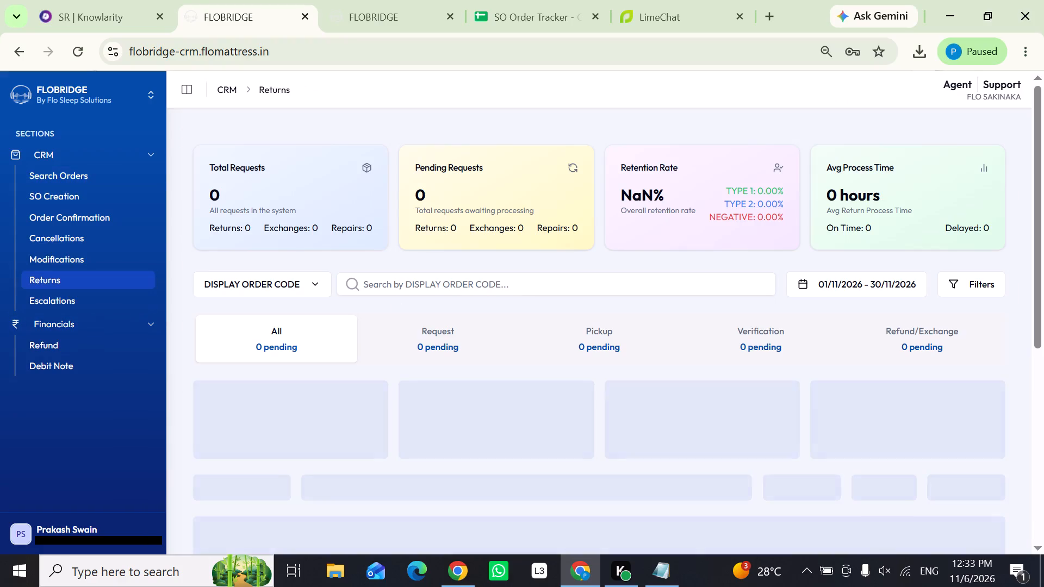
click(403, 286)
key(ctrl+v)
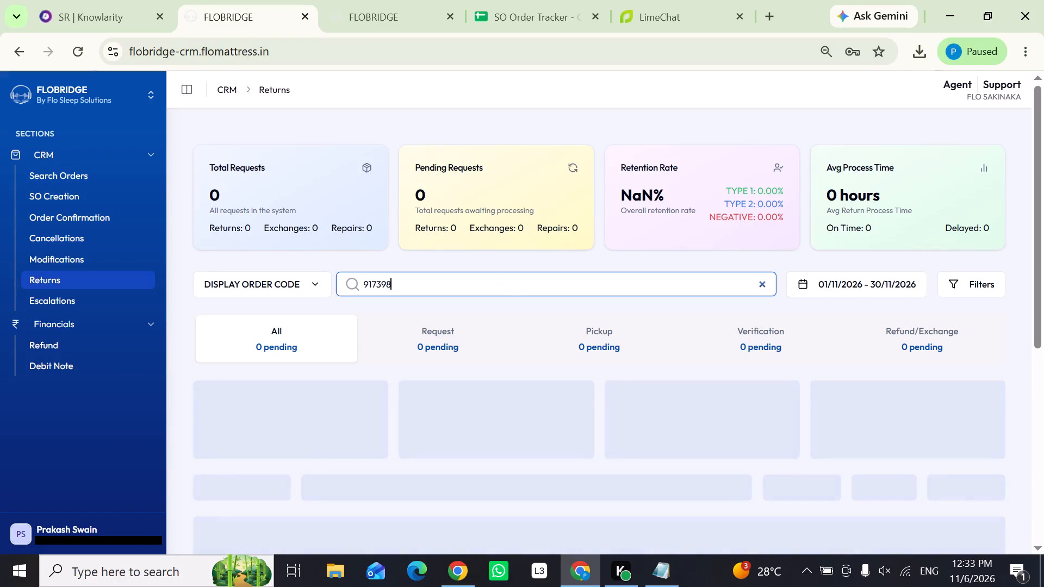
key(Return)
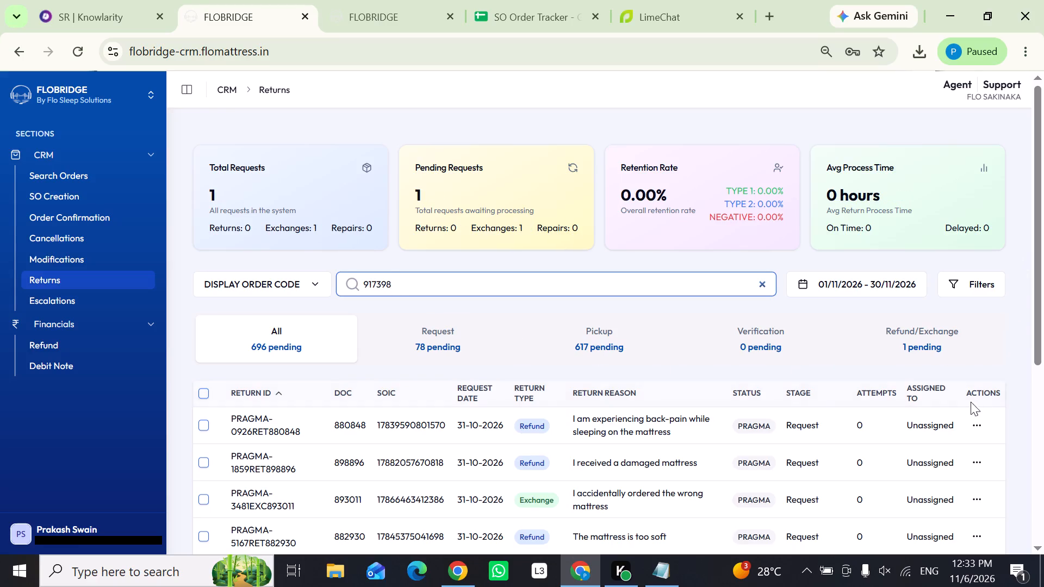
key(Return)
key(Return)
key(Return)
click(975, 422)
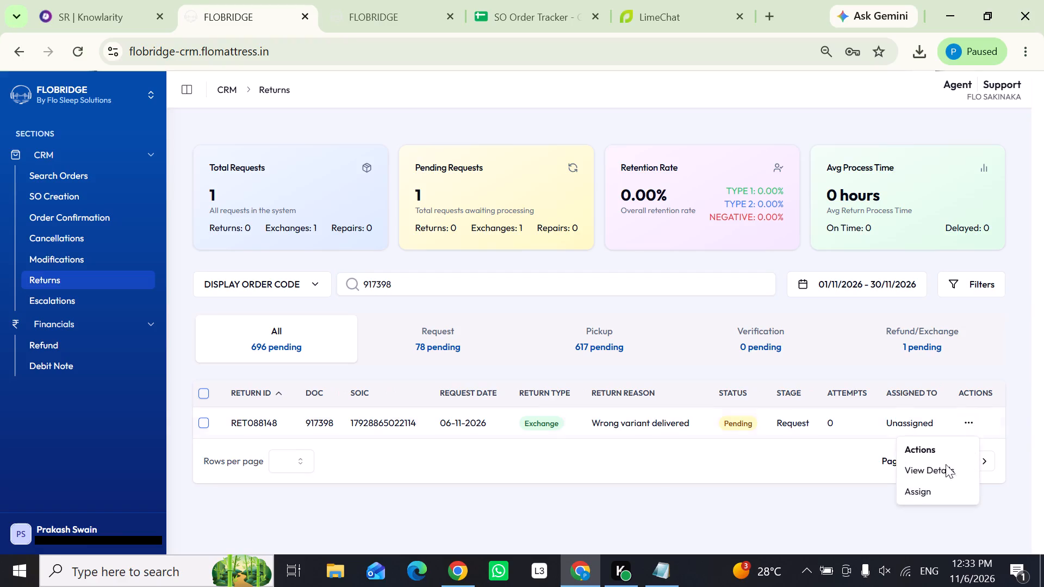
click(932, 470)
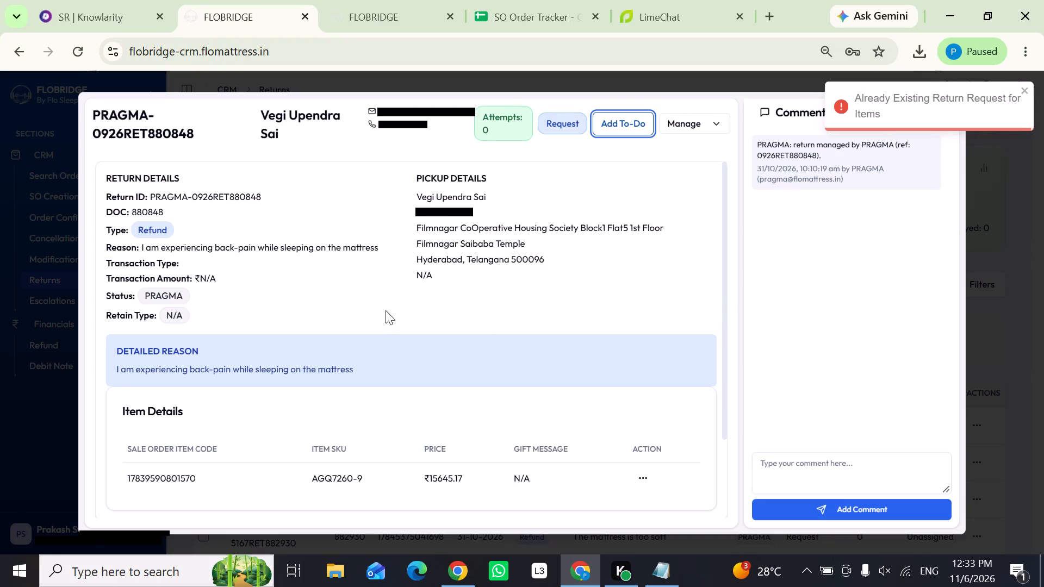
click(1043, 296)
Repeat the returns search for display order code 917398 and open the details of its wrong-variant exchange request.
click(419, 289)
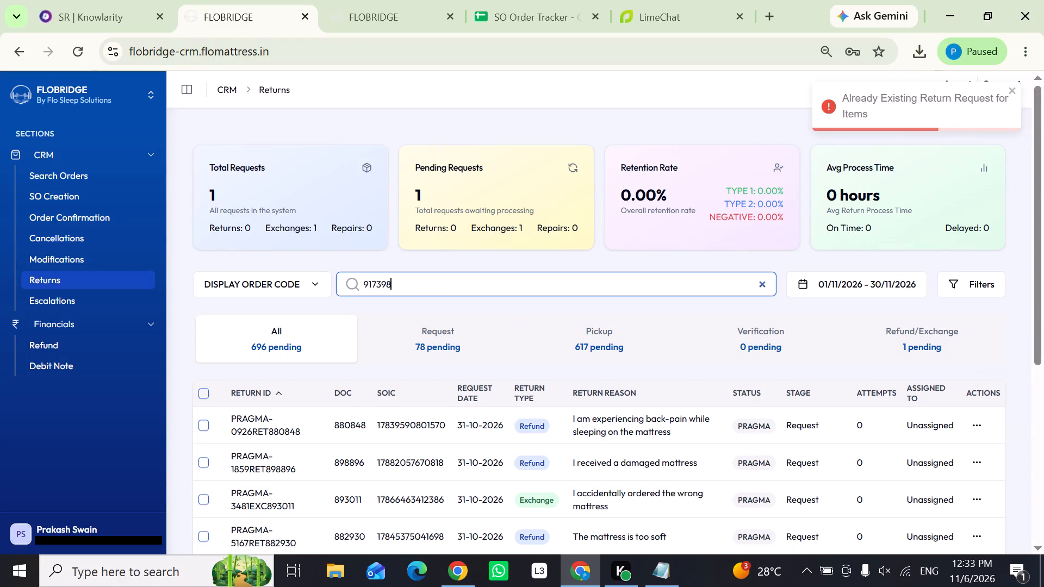
key(Return)
key(Return)
key(Return)
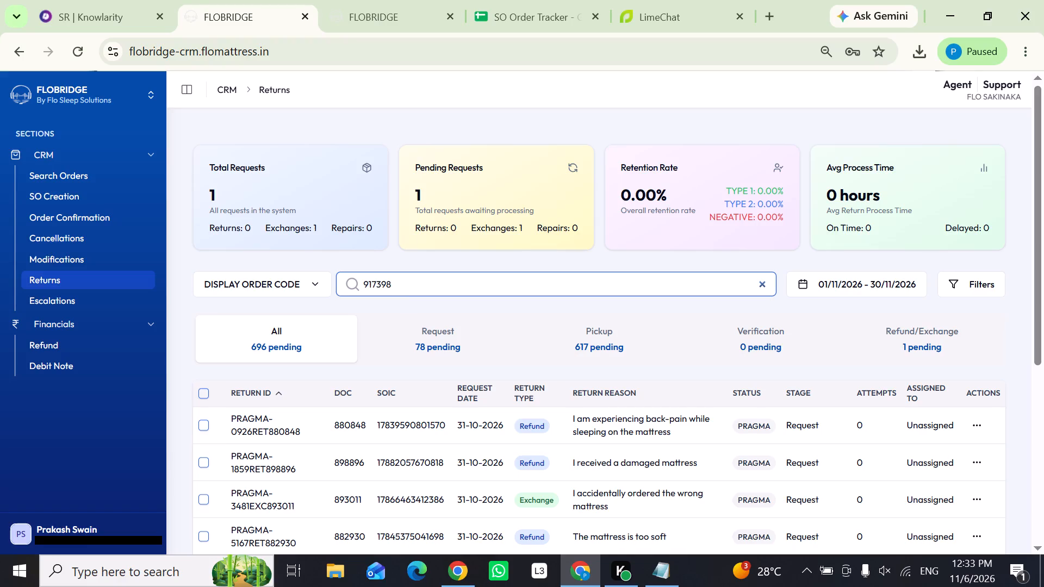
drag(407, 284, 316, 287)
key(ctrl+c)
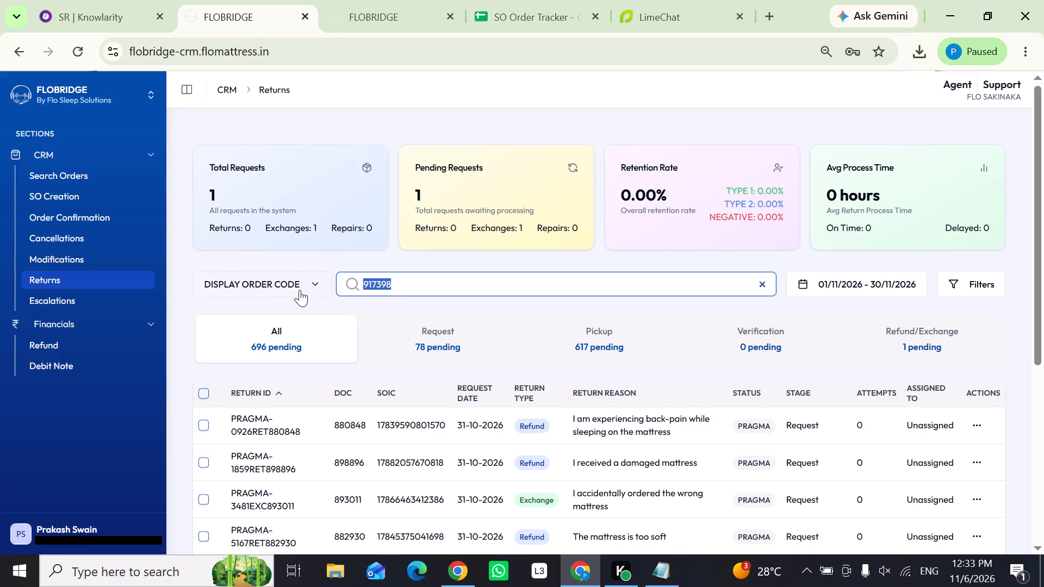
key(BackSpace)
key(ctrl+v)
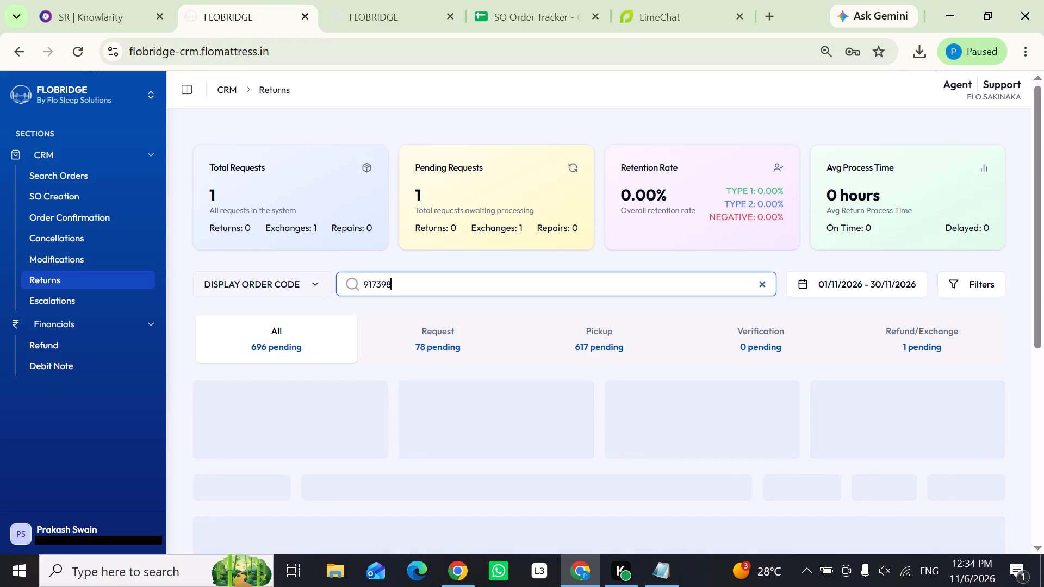
key(Return)
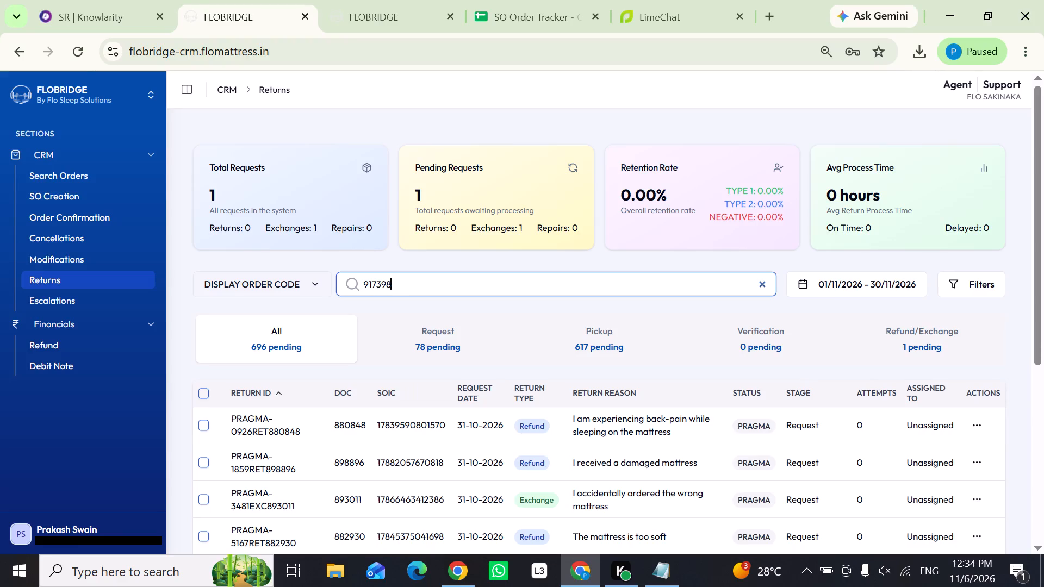
click(966, 421)
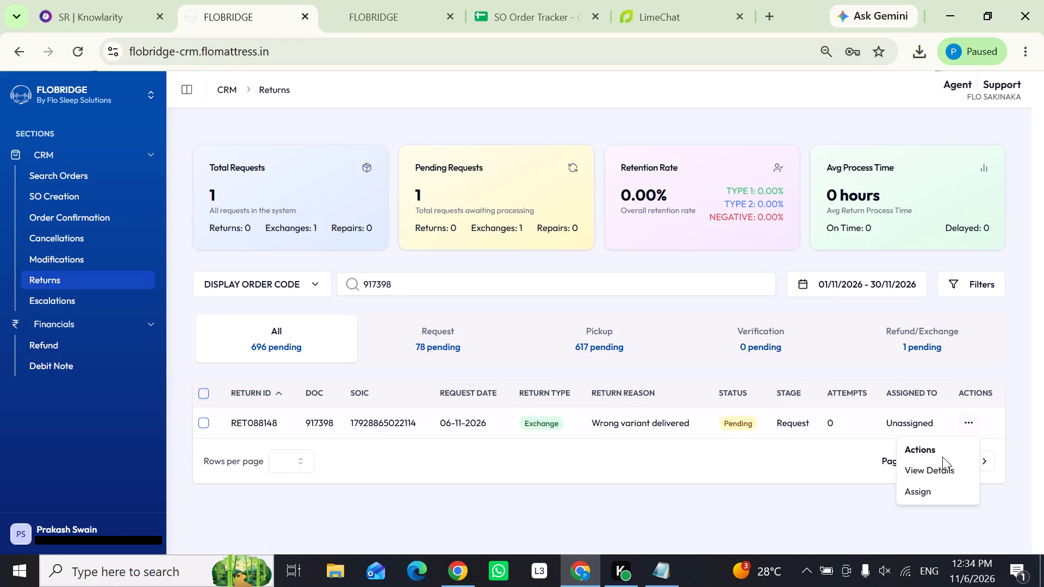
click(934, 464)
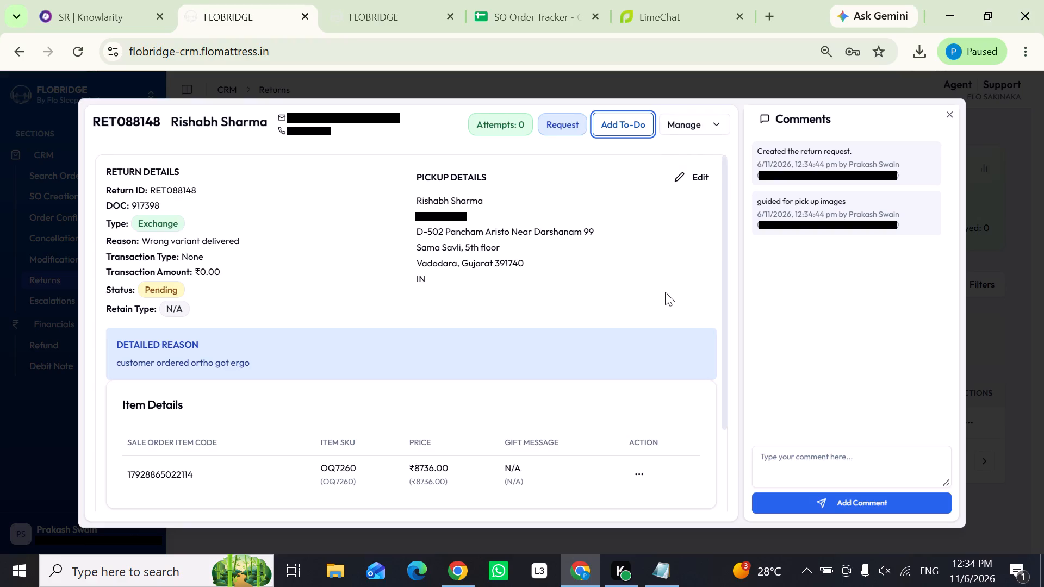
click(691, 130)
click(670, 177)
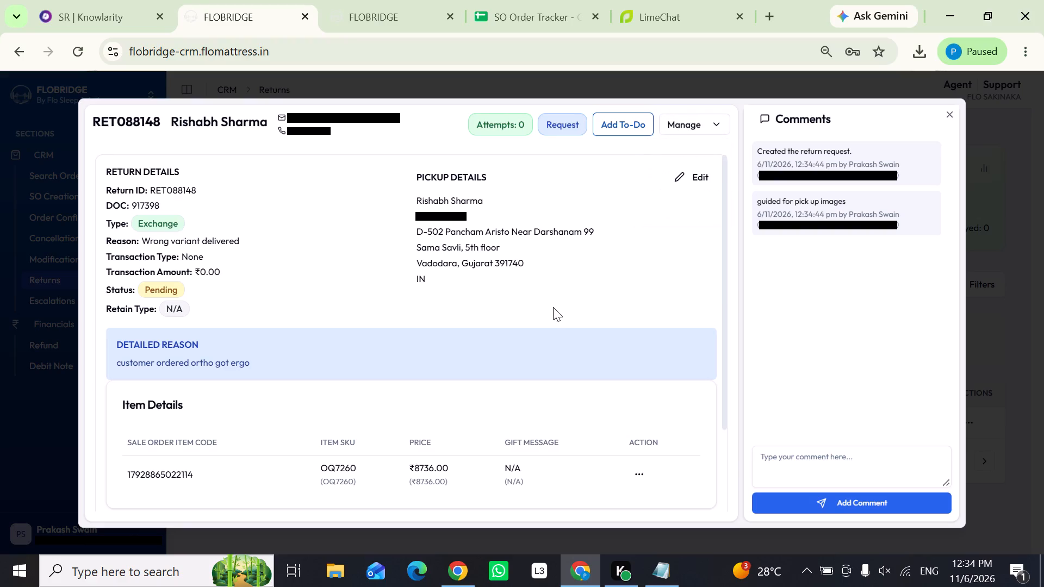
Assign DELHIVERY_FLO_HEAVY_SURFACE as the pickup's logistic partner with drop facility Flo Vasai, and close the request details.
scroll(549, 306, down, 4)
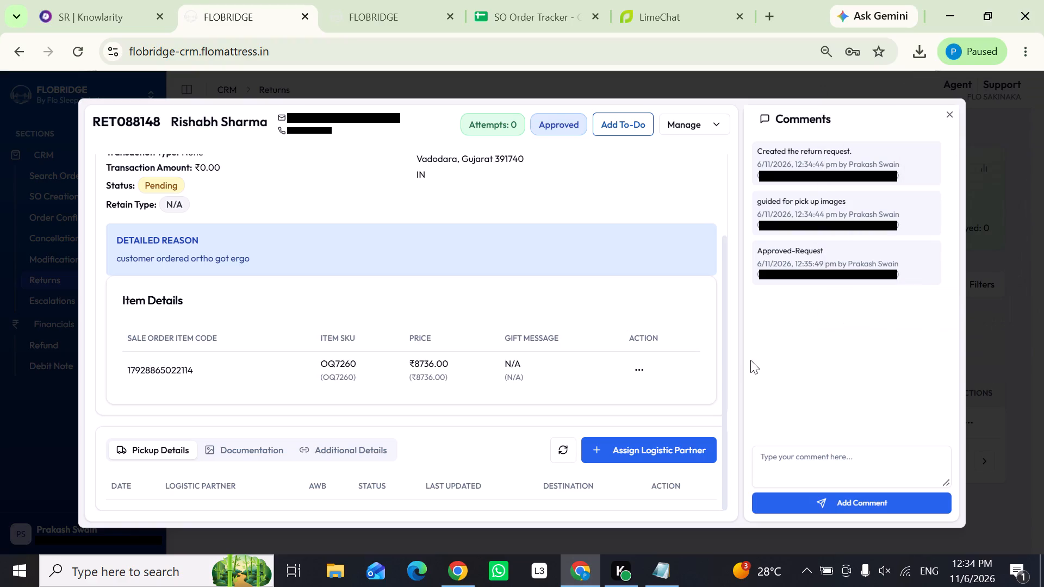
scroll(638, 372, down, 1)
click(641, 459)
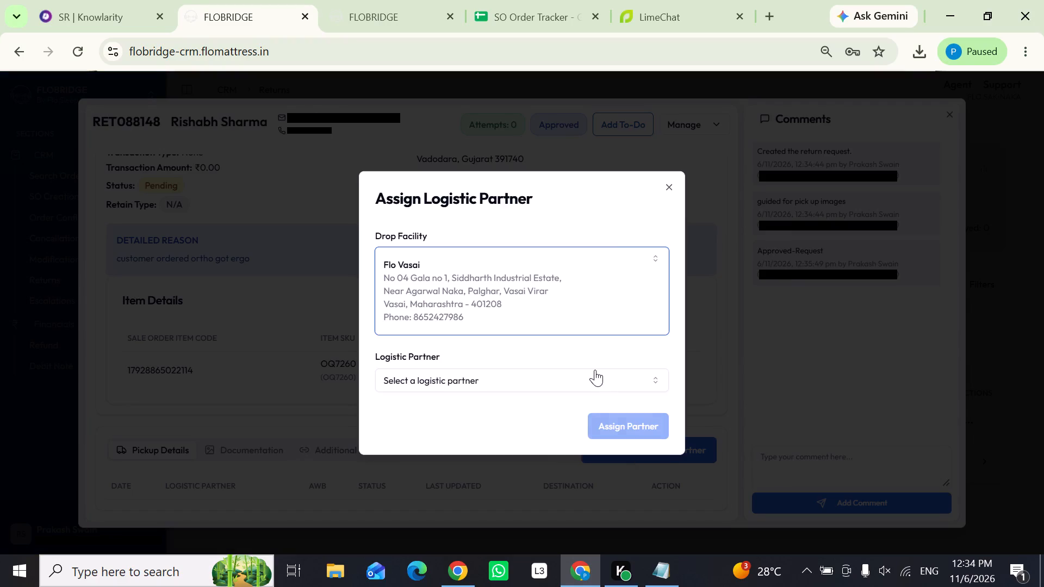
click(595, 370)
click(413, 471)
click(642, 428)
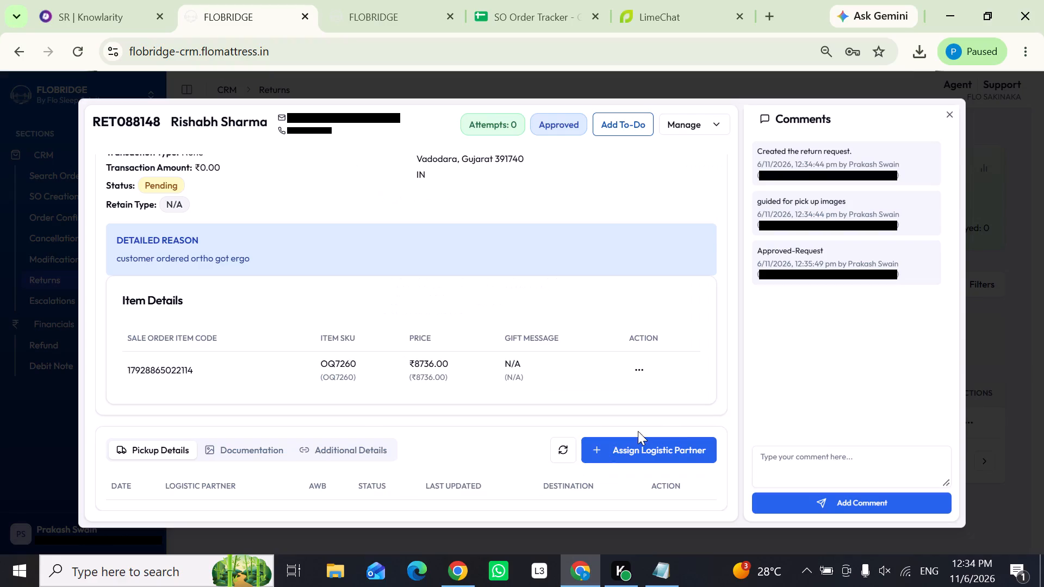
scroll(530, 391, down, 1)
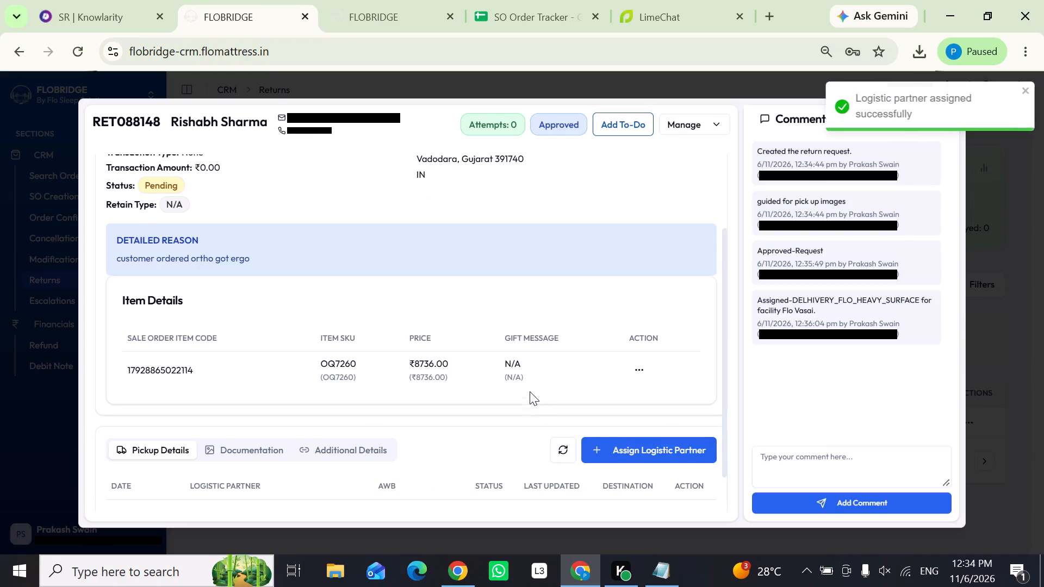
scroll(530, 391, down, 2)
click(1029, 310)
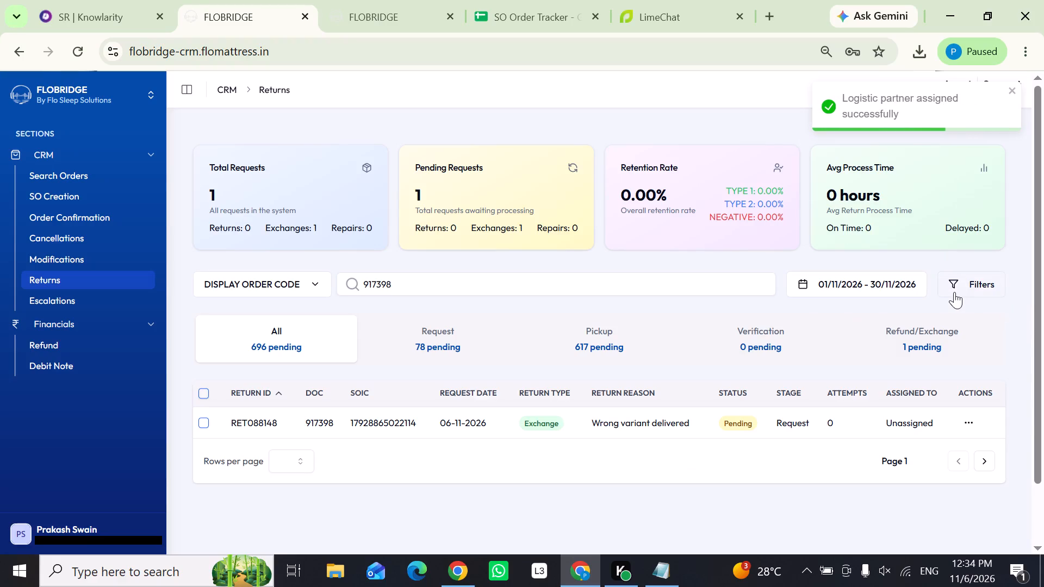
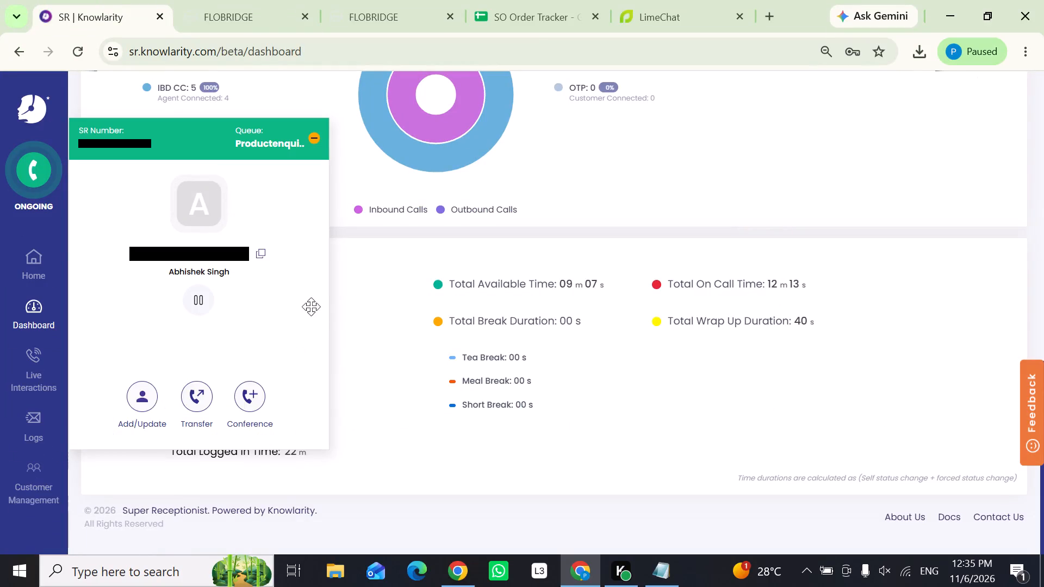
Copy the caller's phone number and search FLOBRIDGE orders by Notification Mobile with it, leaving out the country code.
click(259, 260)
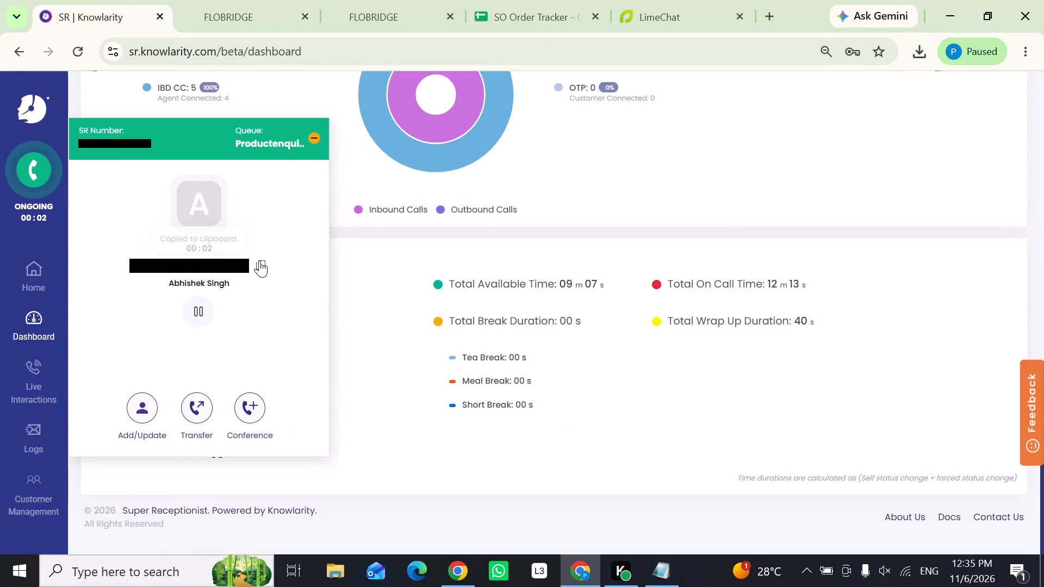
click(225, 1)
click(101, 179)
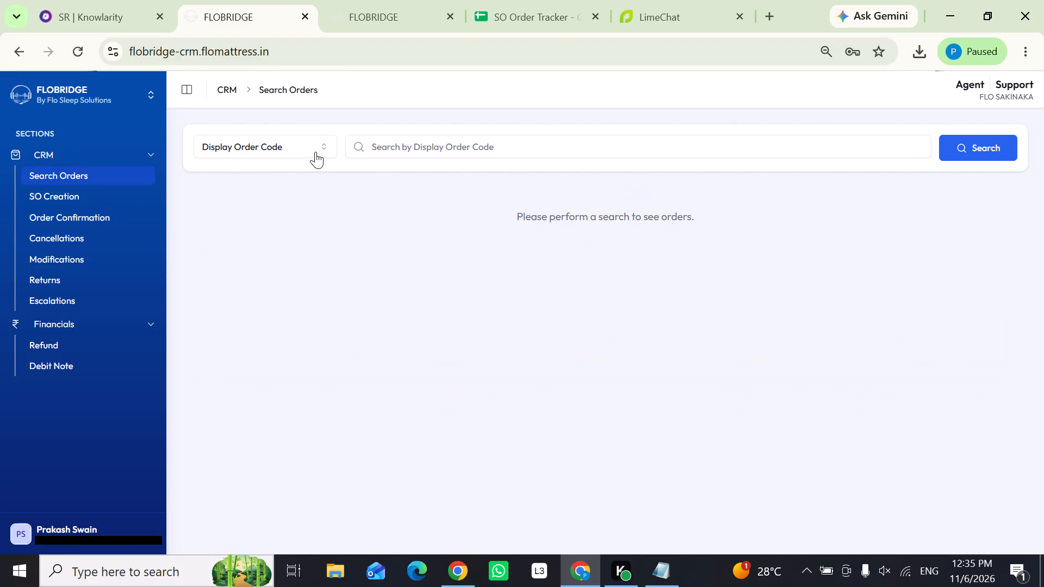
click(315, 152)
click(296, 194)
key(ctrl+v)
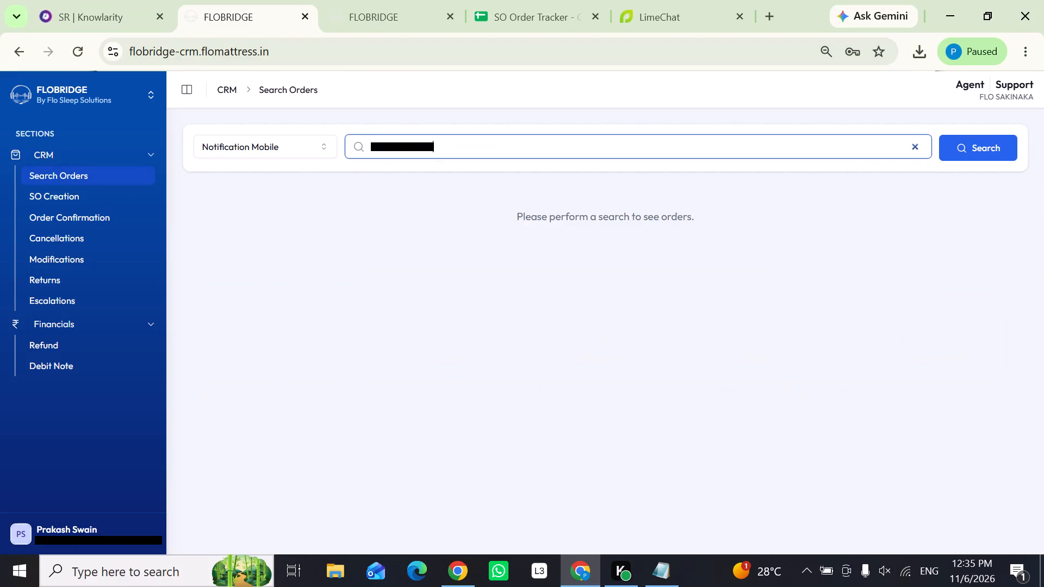
drag(385, 145, 357, 147)
key(BackSpace)
click(987, 152)
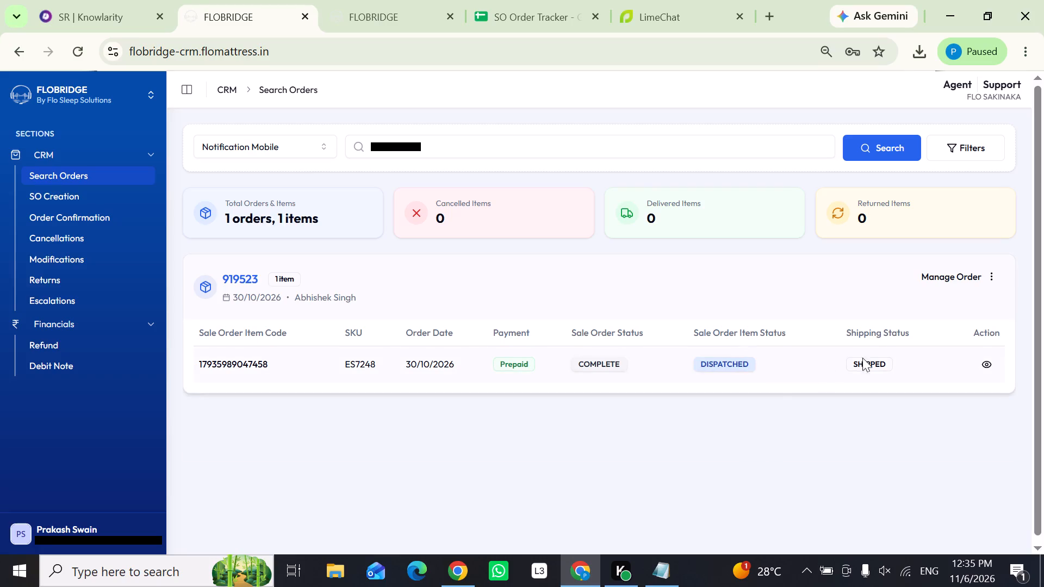
click(970, 277)
click(947, 395)
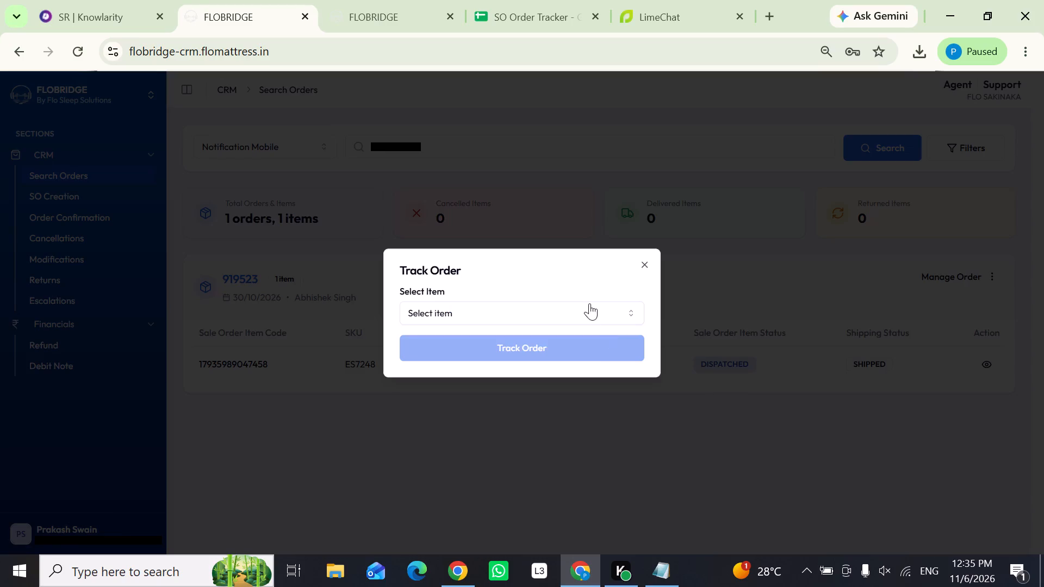
click(589, 303)
click(557, 343)
click(554, 347)
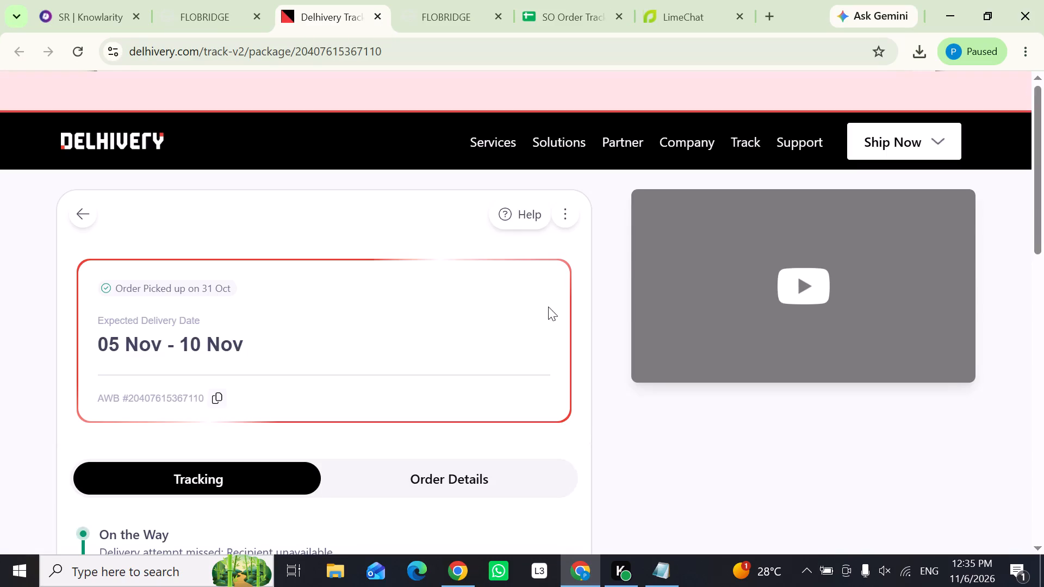
drag(1043, 232, 1043, 246)
click(209, 32)
click(206, 288)
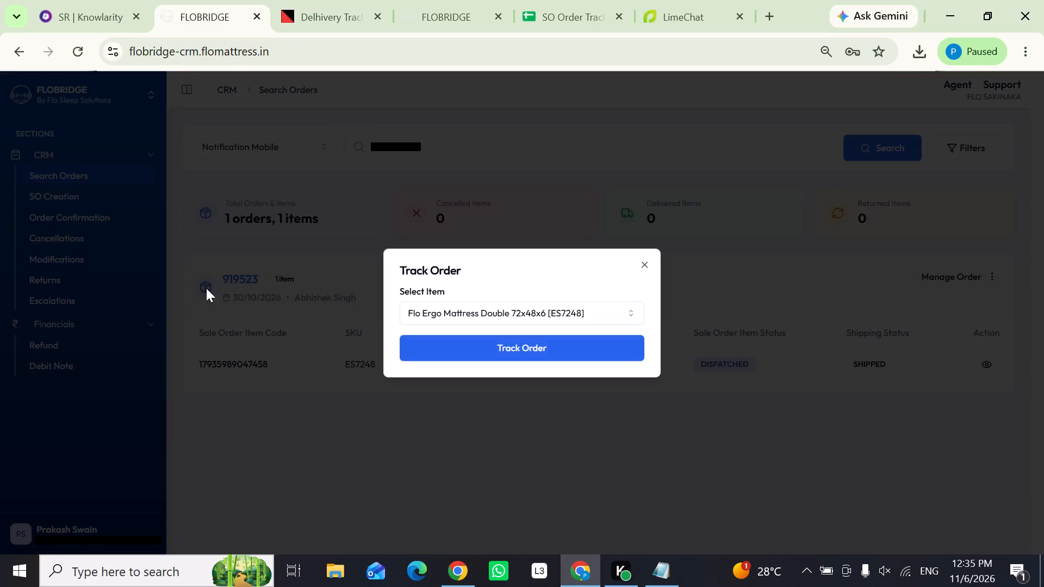
drag(262, 278, 218, 277)
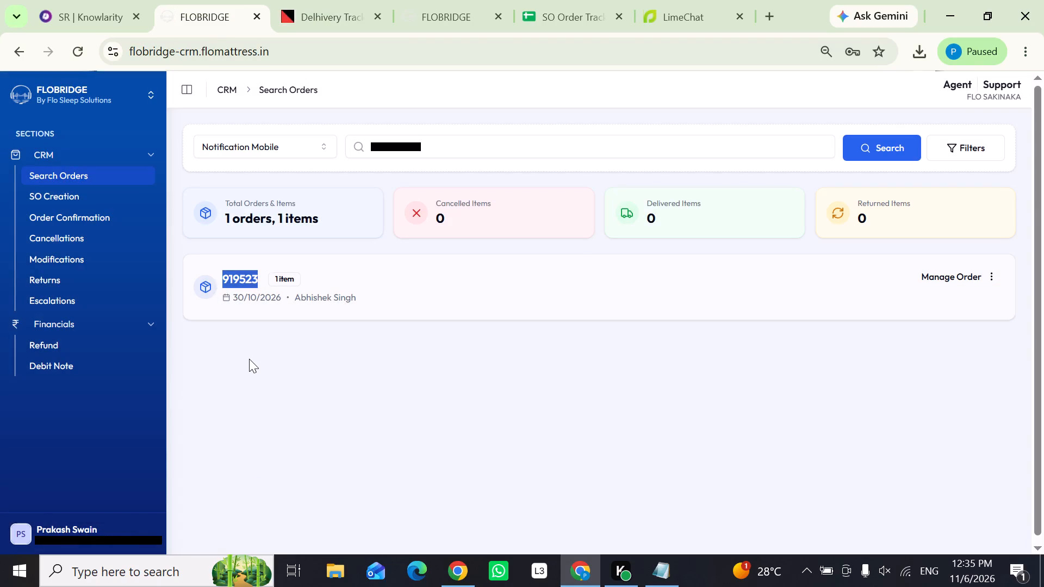
key(ctrl+c)
click(67, 0)
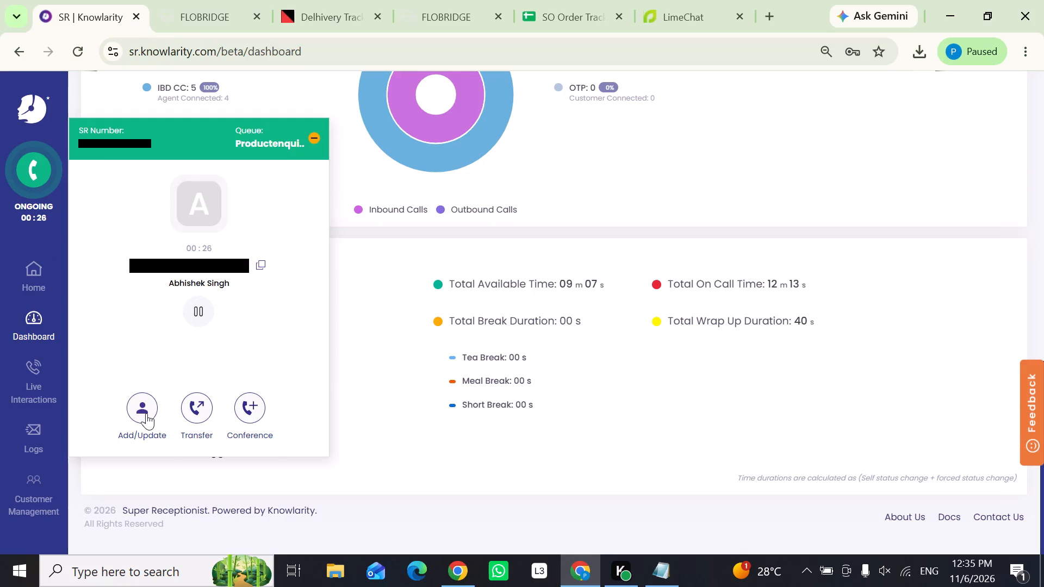
click(146, 413)
scroll(188, 353, down, 1)
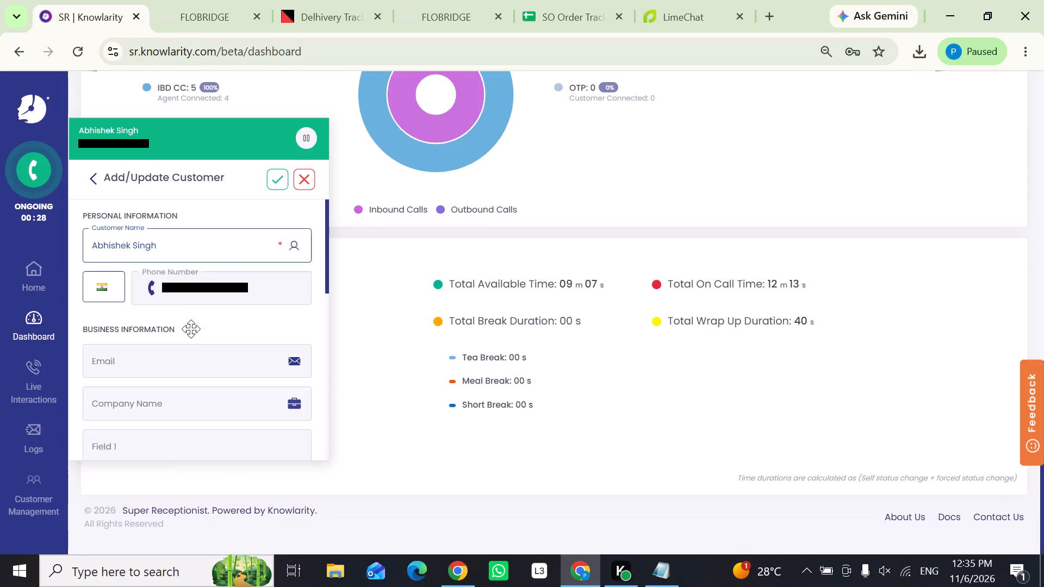
scroll(191, 330, down, 1)
click(165, 350)
drag(184, 395, 184, 406)
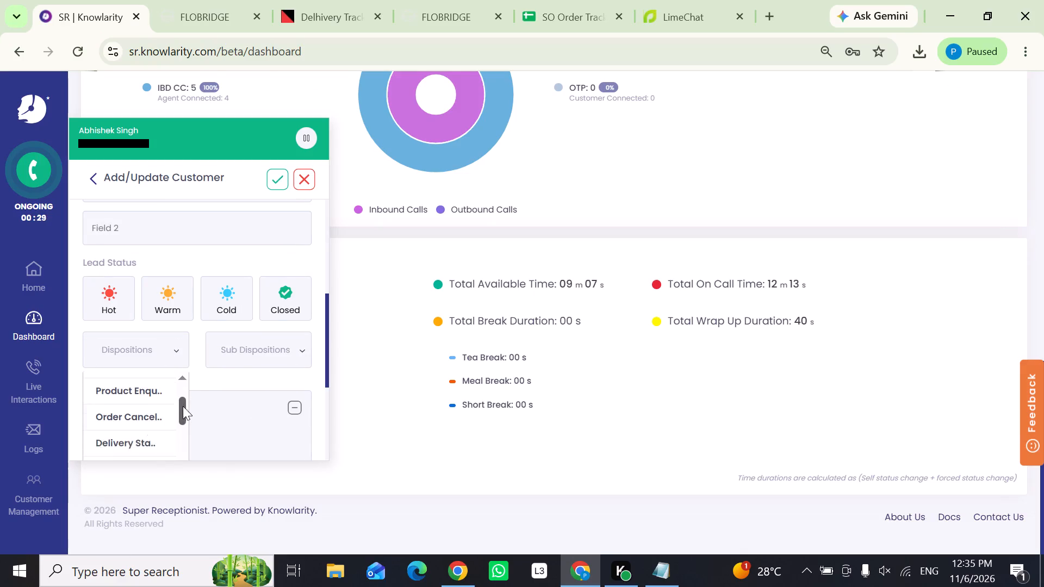
double_click(133, 434)
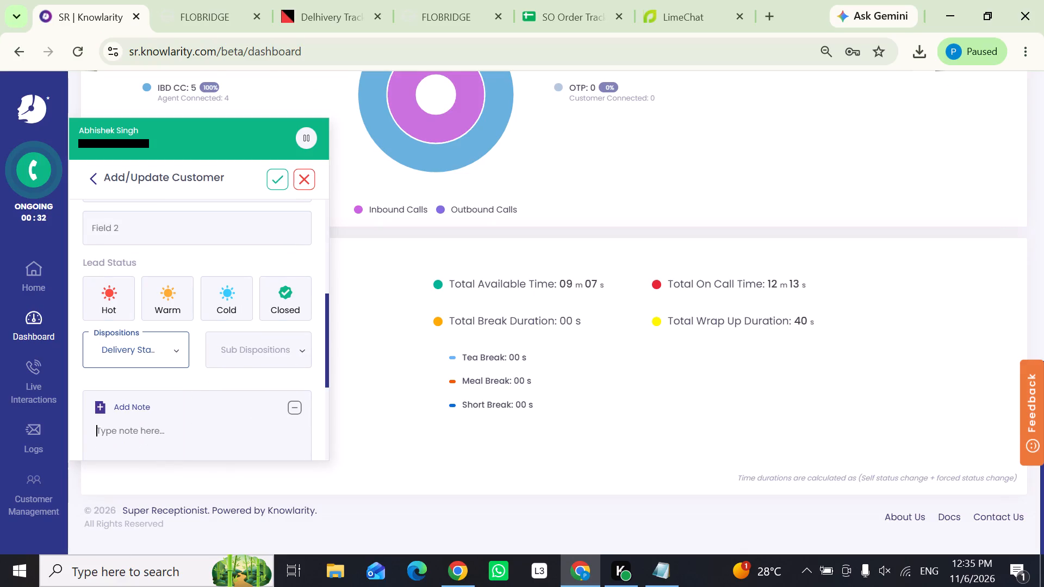
key(ctrl+v)
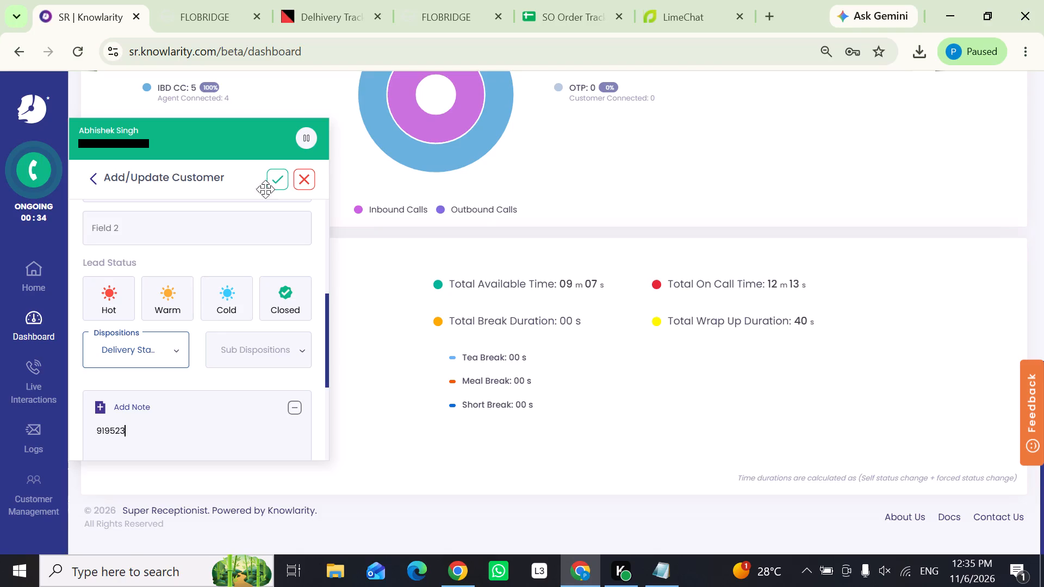
click(269, 183)
click(275, 182)
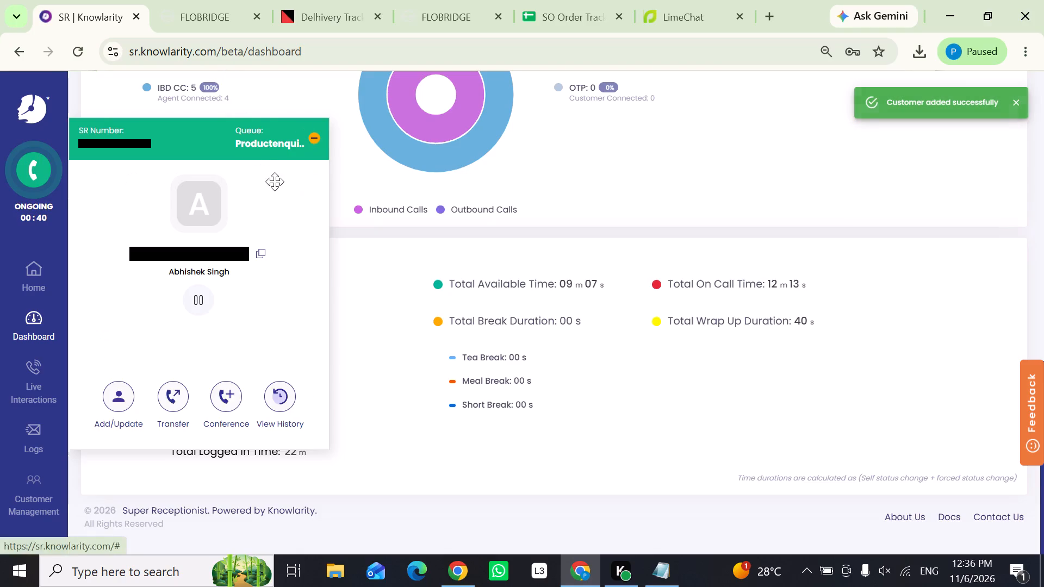
click(196, 0)
click(377, 280)
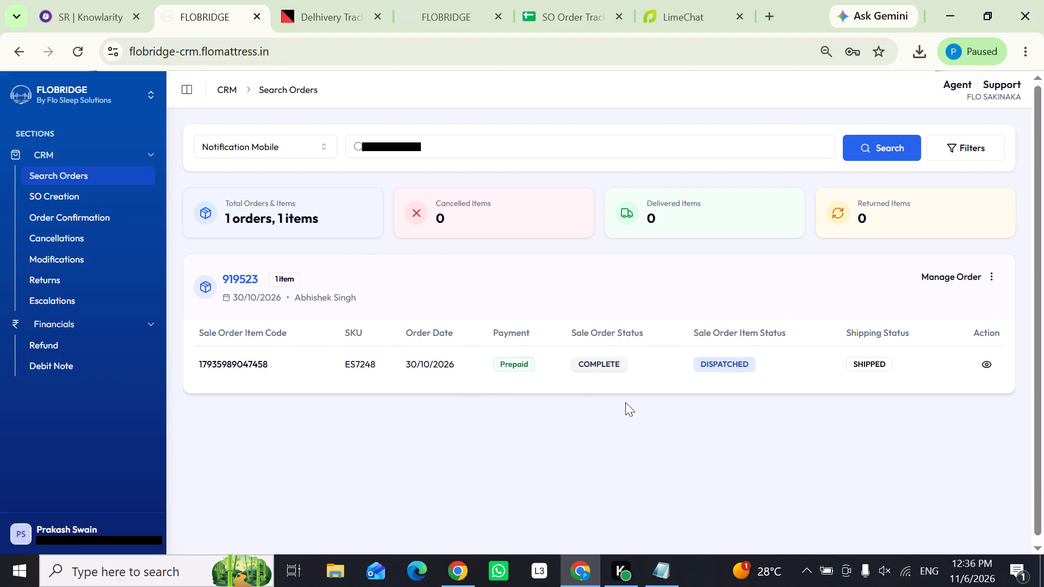
click(979, 365)
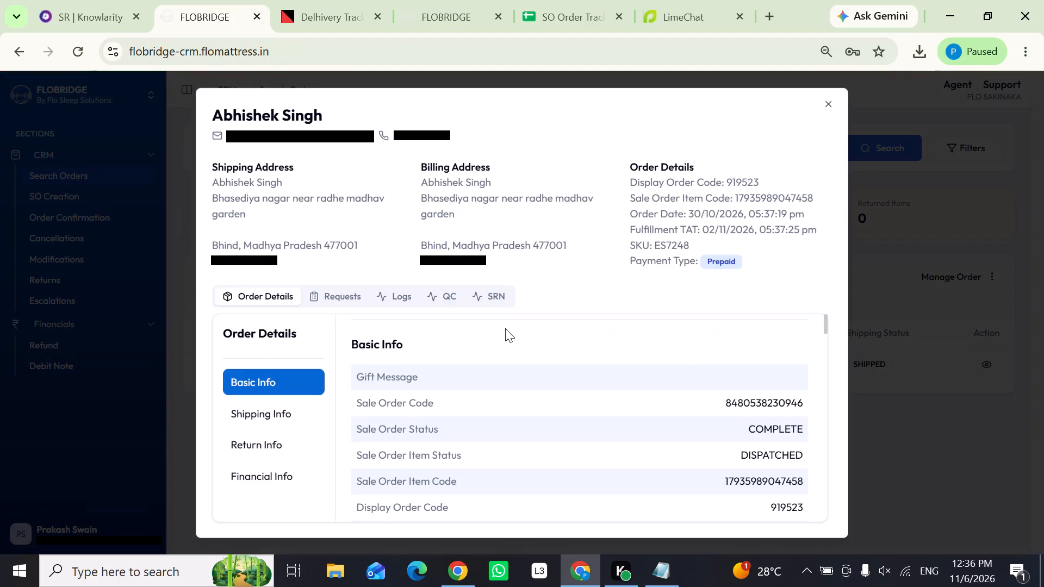
click(390, 293)
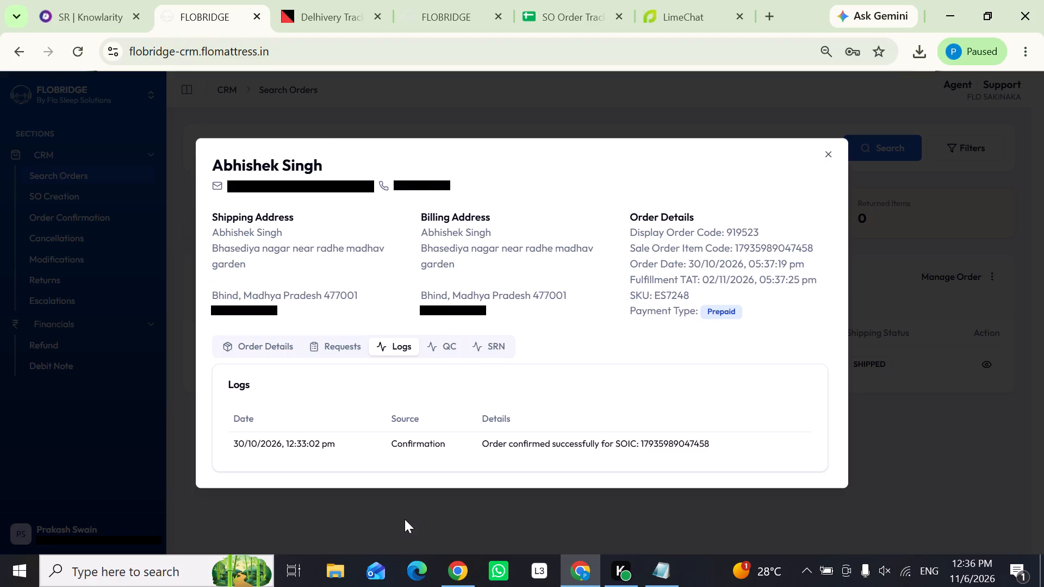
click(650, 535)
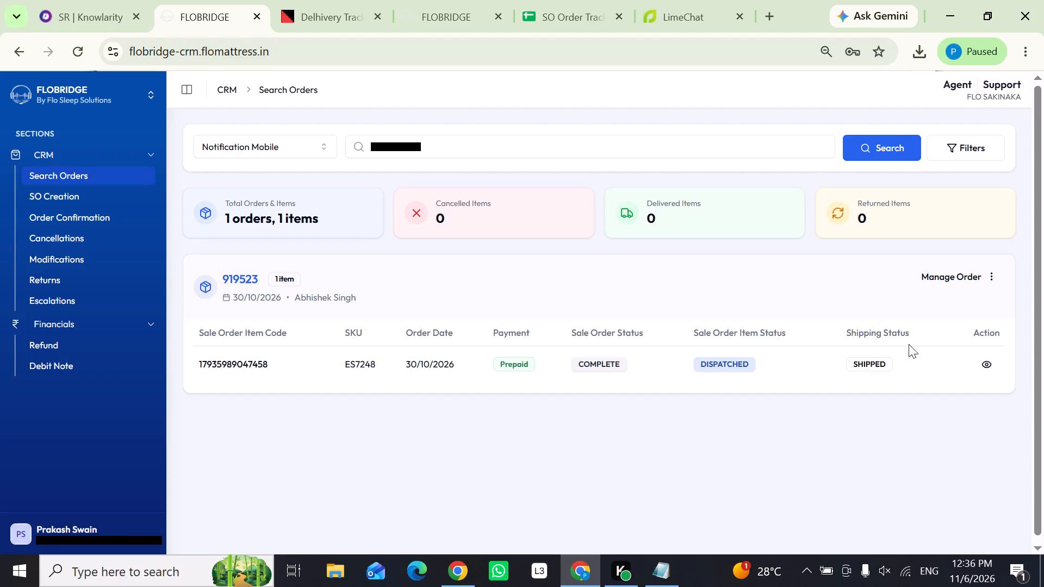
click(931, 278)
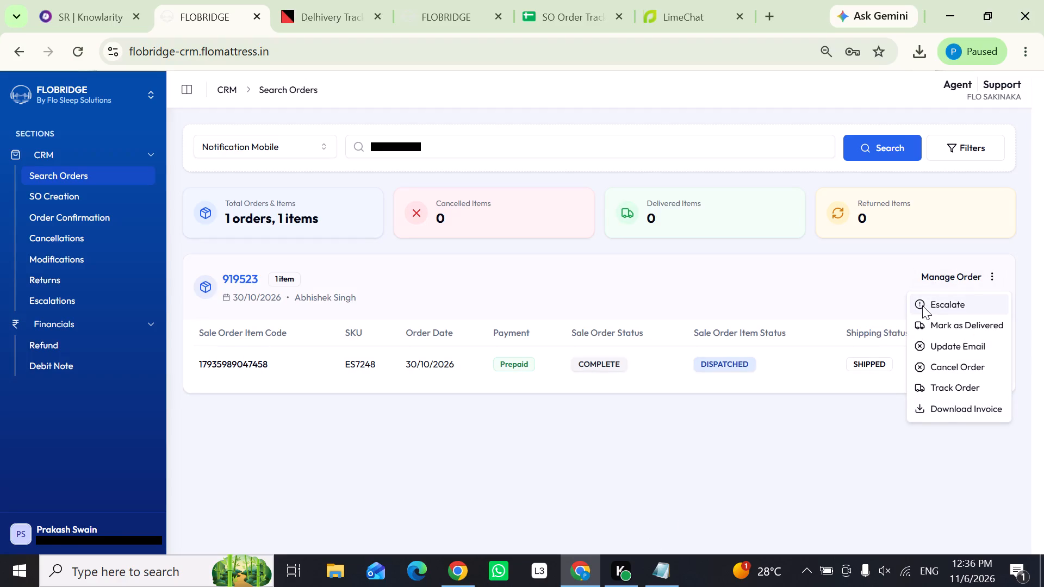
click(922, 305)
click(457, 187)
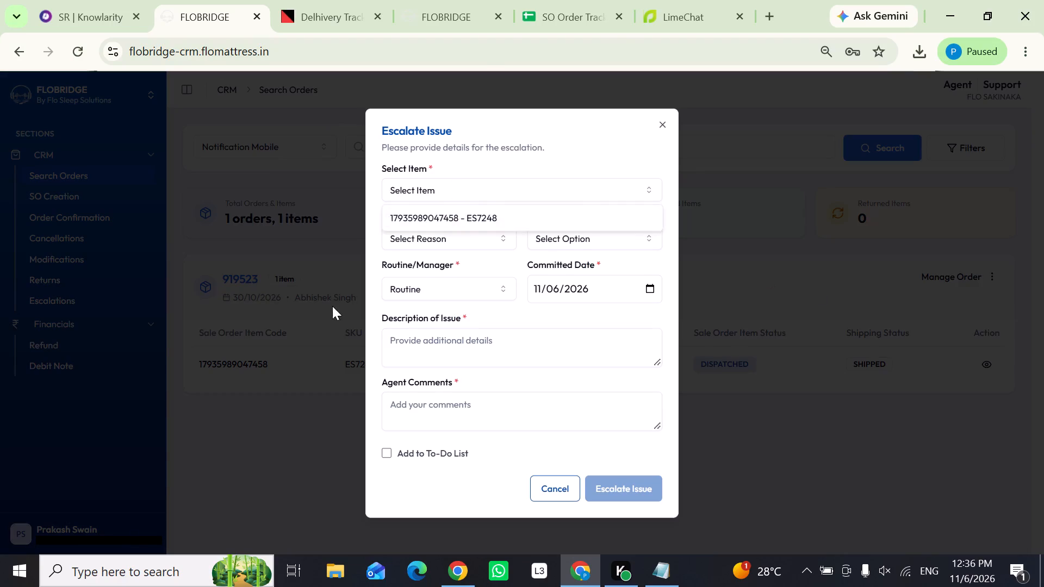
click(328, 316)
drag(263, 278, 240, 278)
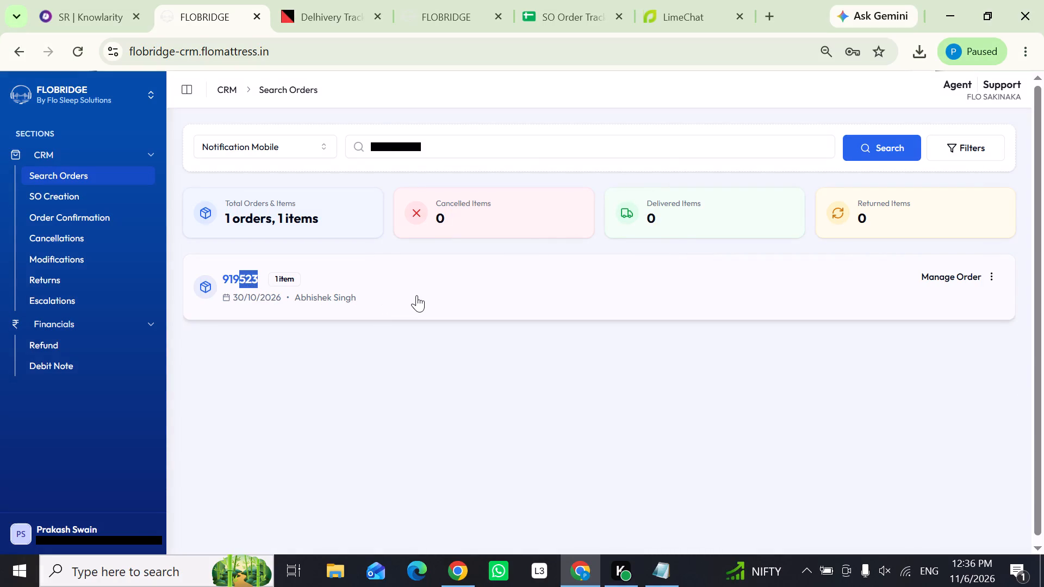
click(394, 293)
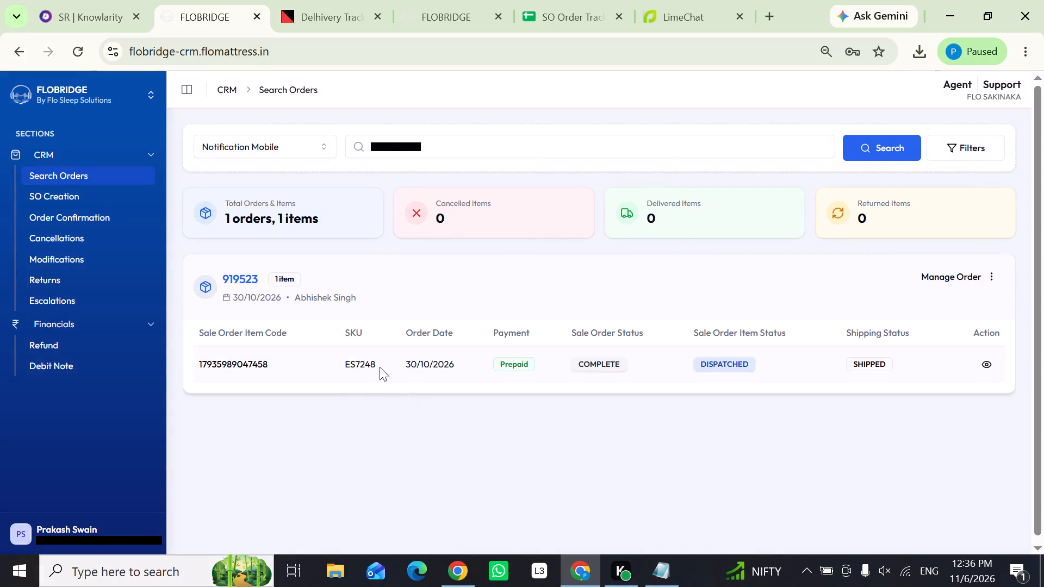
drag(380, 367, 324, 373)
click(334, 436)
drag(455, 369, 387, 366)
click(386, 445)
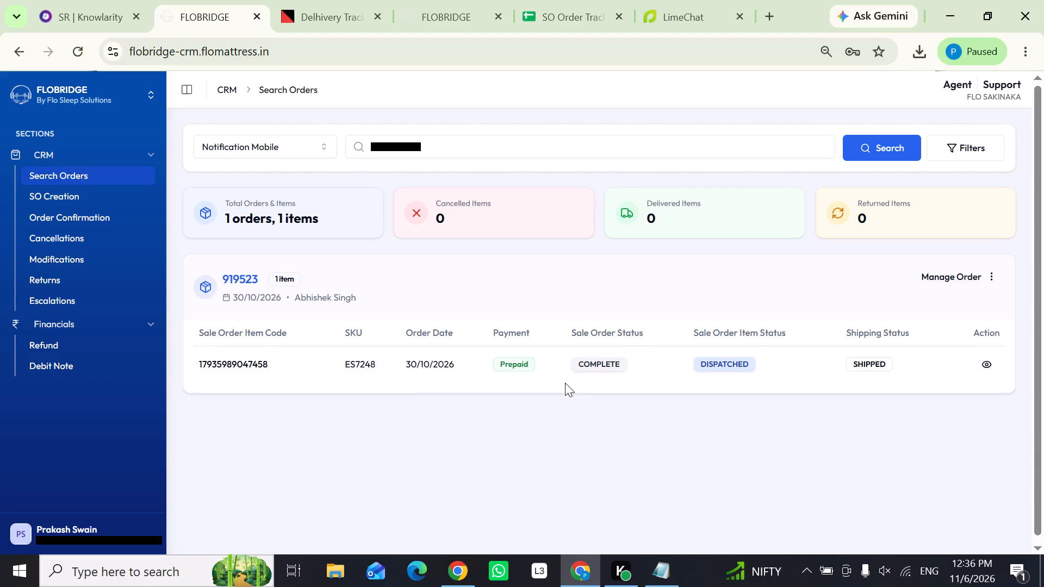
drag(550, 368, 487, 367)
click(463, 421)
drag(459, 369, 377, 370)
click(378, 429)
drag(376, 374, 340, 373)
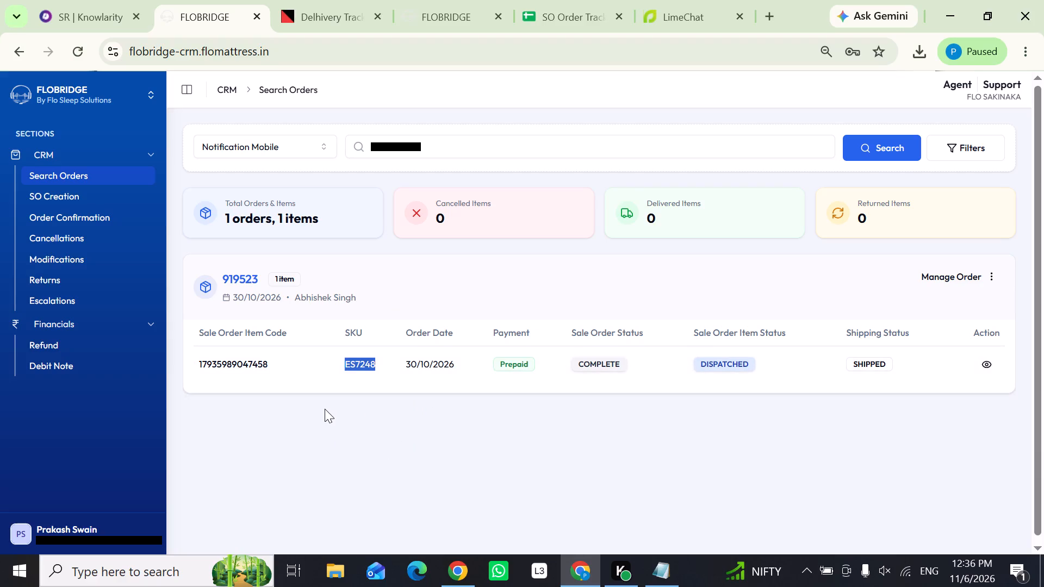
Check the open Delhivery tracking page again and return to the order in FLOBRIDGE.
click(311, 17)
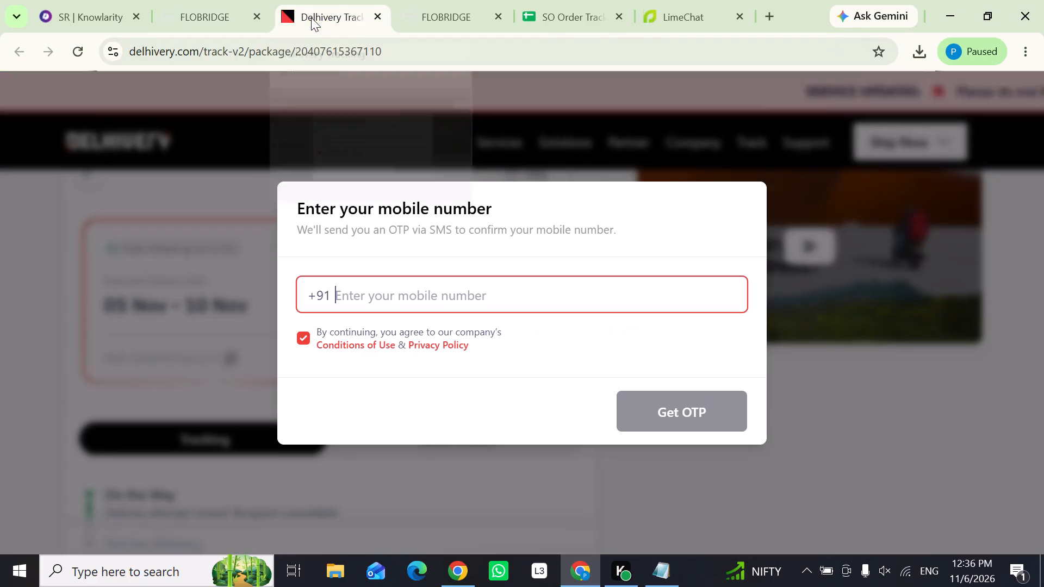
click(199, 10)
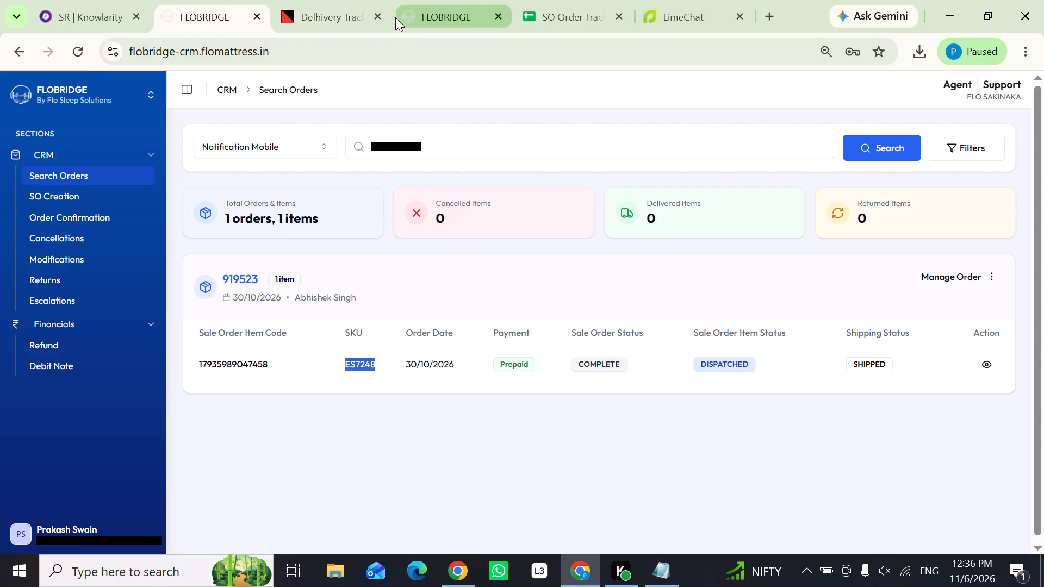
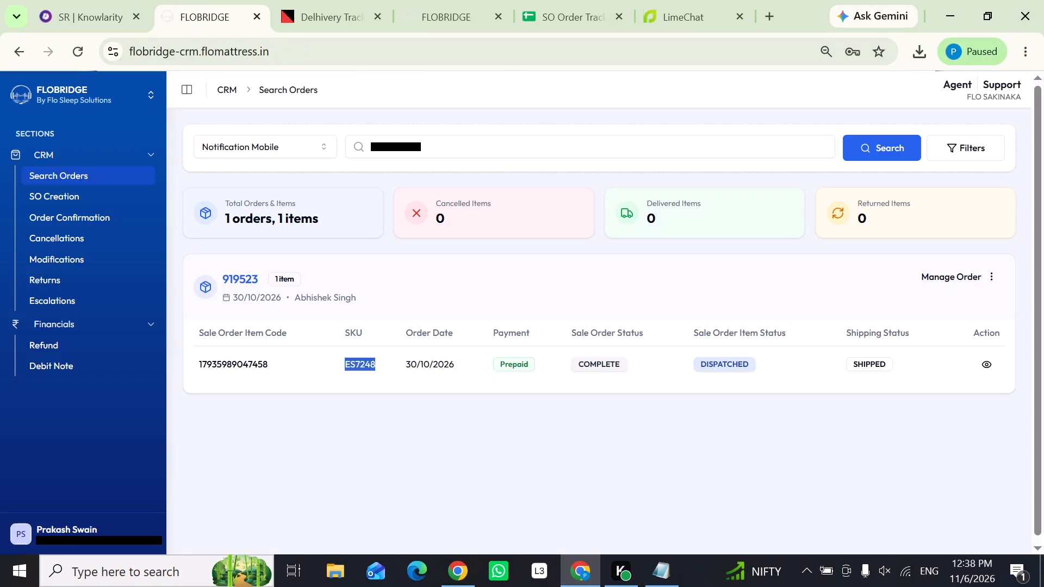
Search FLOBRIDGE orders by the new caller's copied mobile number, removing the country prefix from the pasted number.
drag(426, 146, 304, 143)
key(ctrl+v)
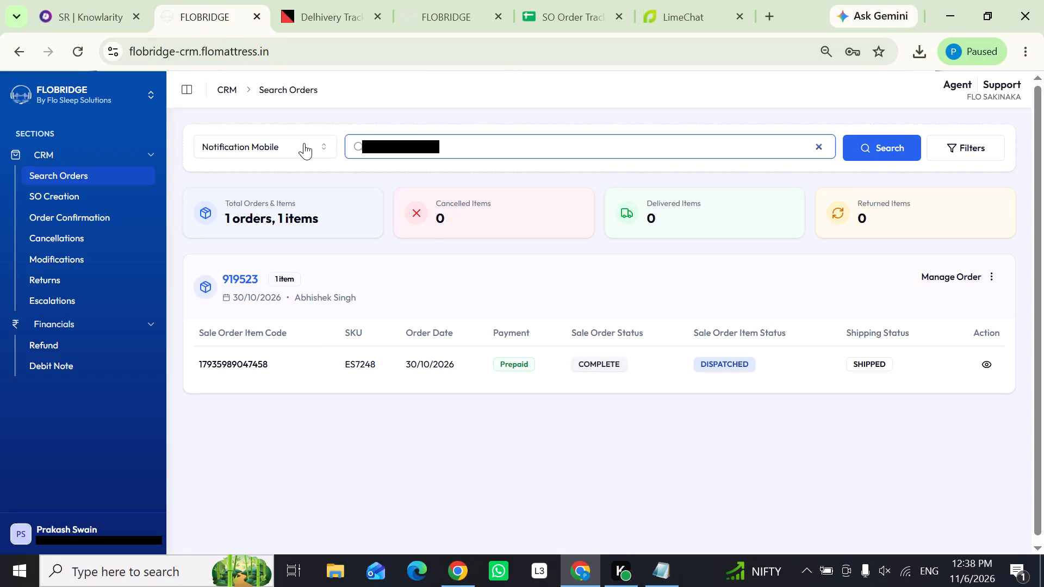
drag(384, 145, 342, 145)
key(BackSpace)
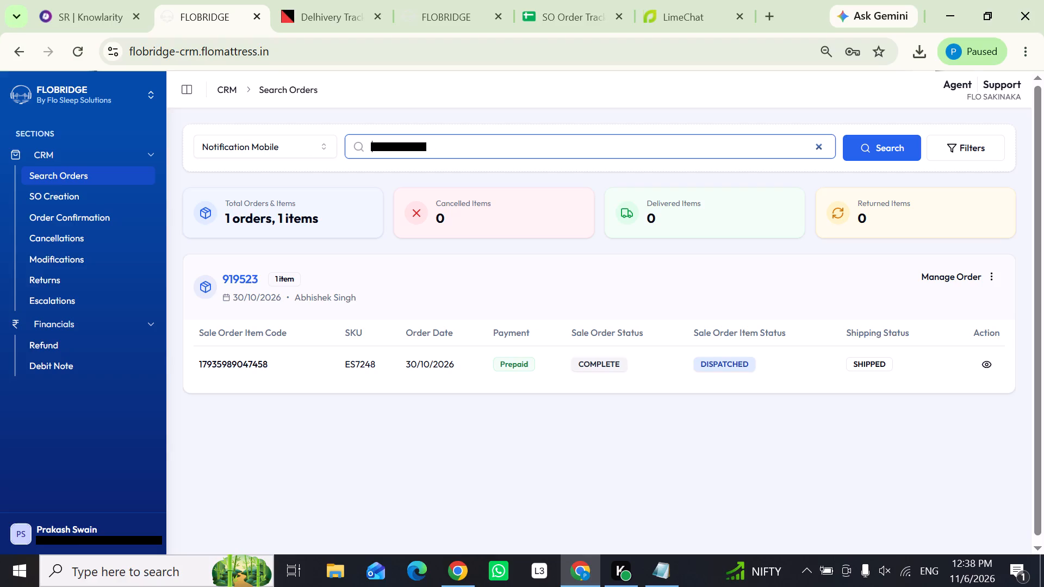
click(891, 154)
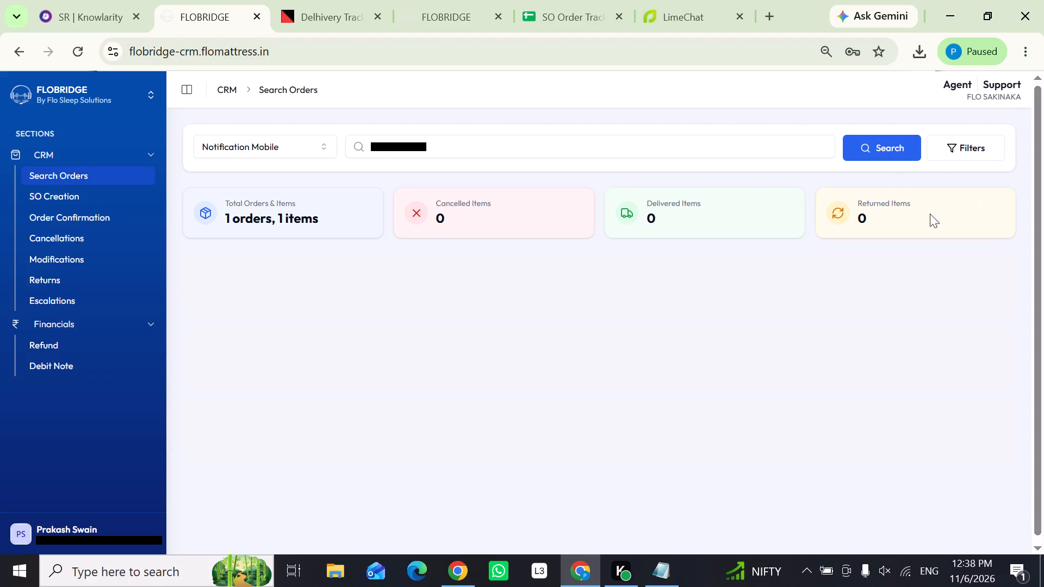
drag(1043, 288, 1042, 277)
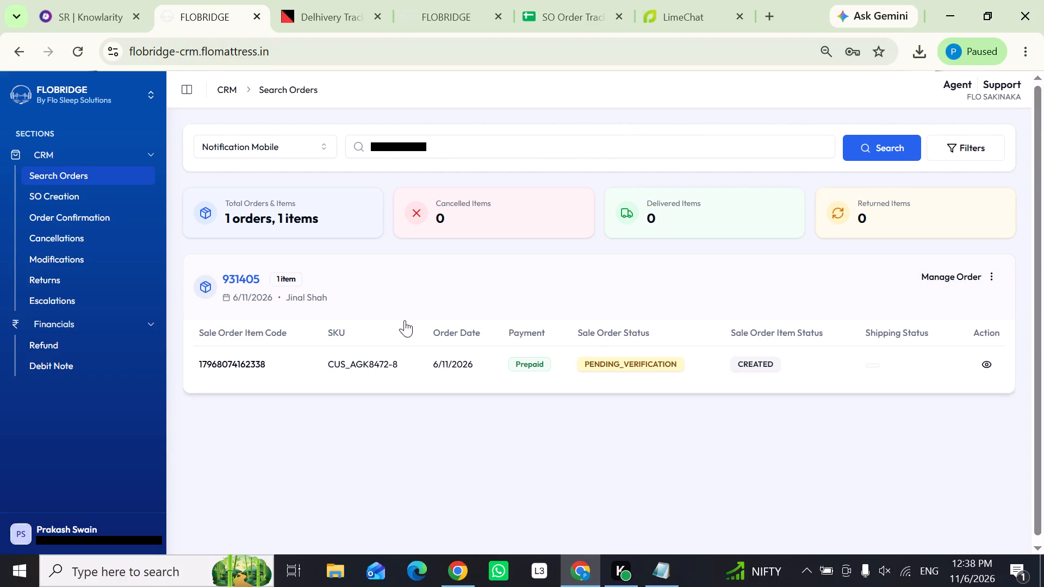
drag(265, 277, 231, 280)
double_click(240, 278)
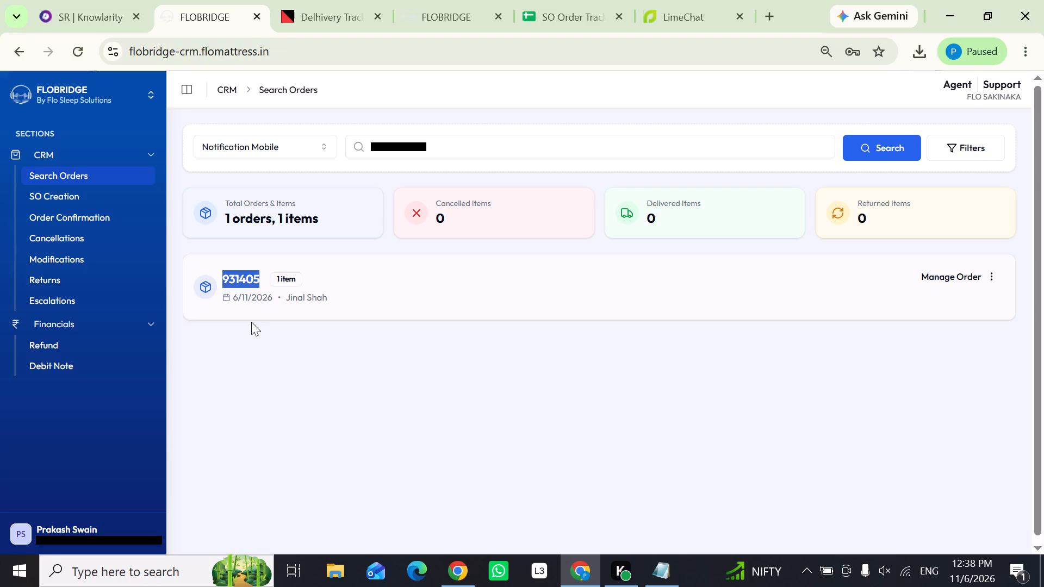
key(ctrl+c)
click(77, 2)
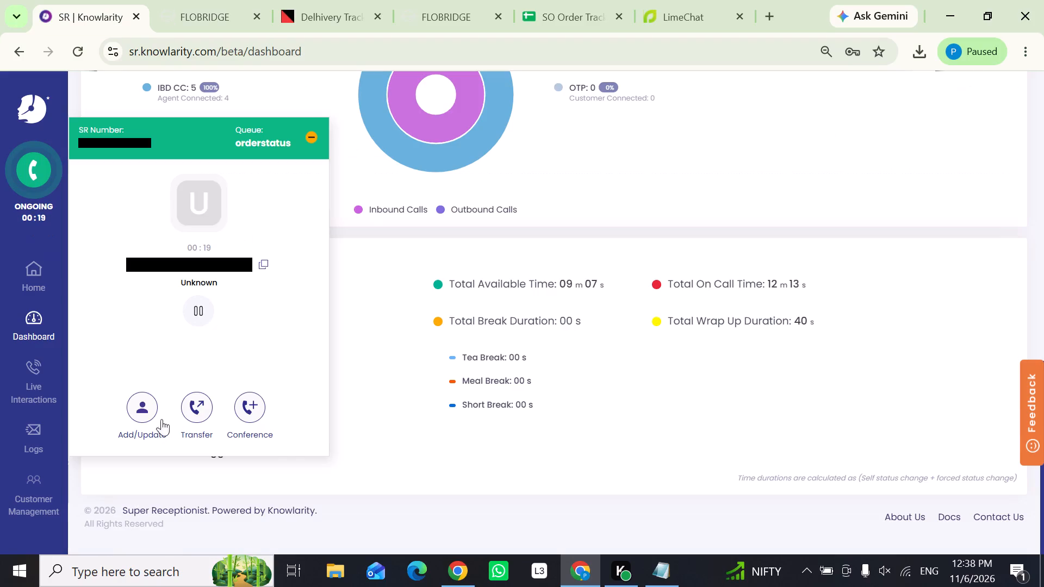
click(152, 417)
scroll(190, 346, down, 1)
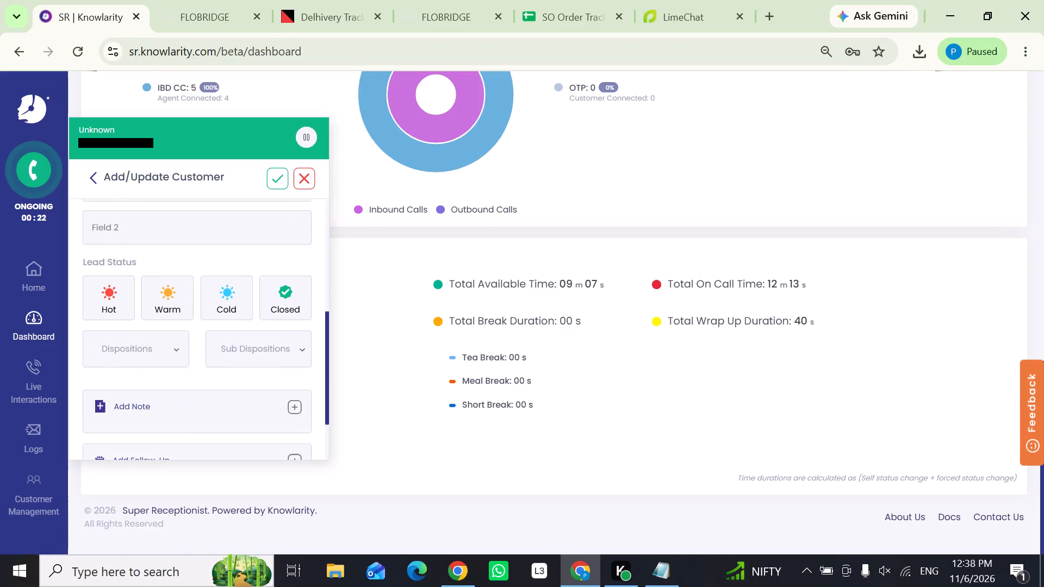
click(170, 361)
click(173, 354)
drag(179, 397, 180, 470)
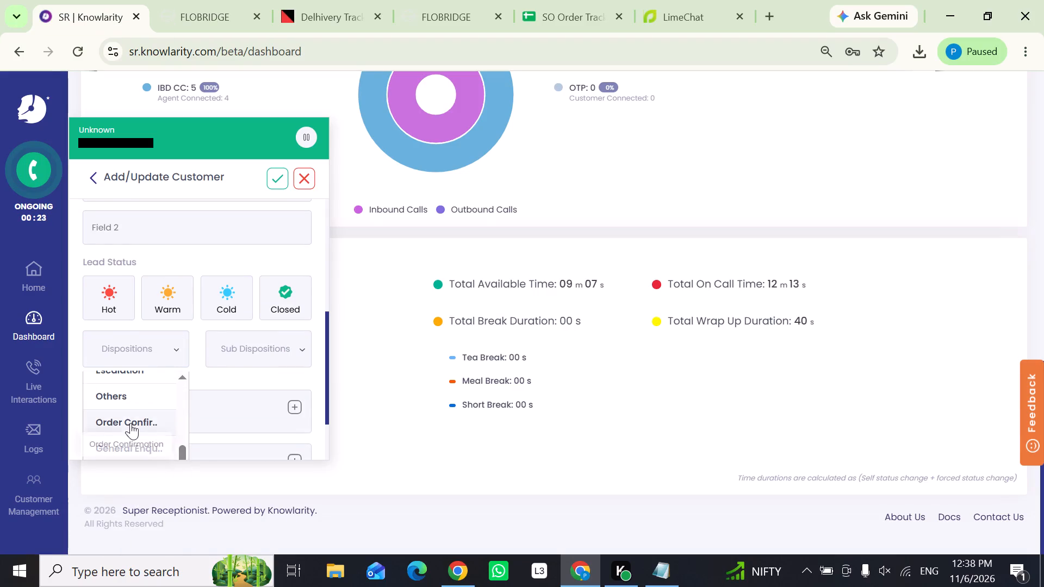
click(130, 423)
click(293, 407)
click(208, 447)
key(ctrl+v)
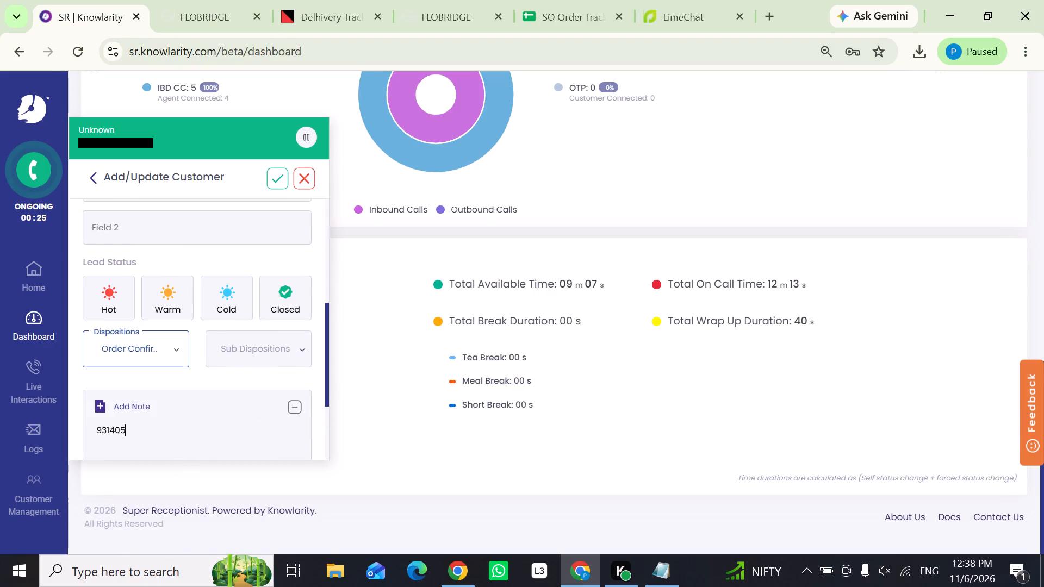
Enter the caller's first name as the customer name and save the Knowlarity customer record.
scroll(189, 373, up, 3)
click(141, 240)
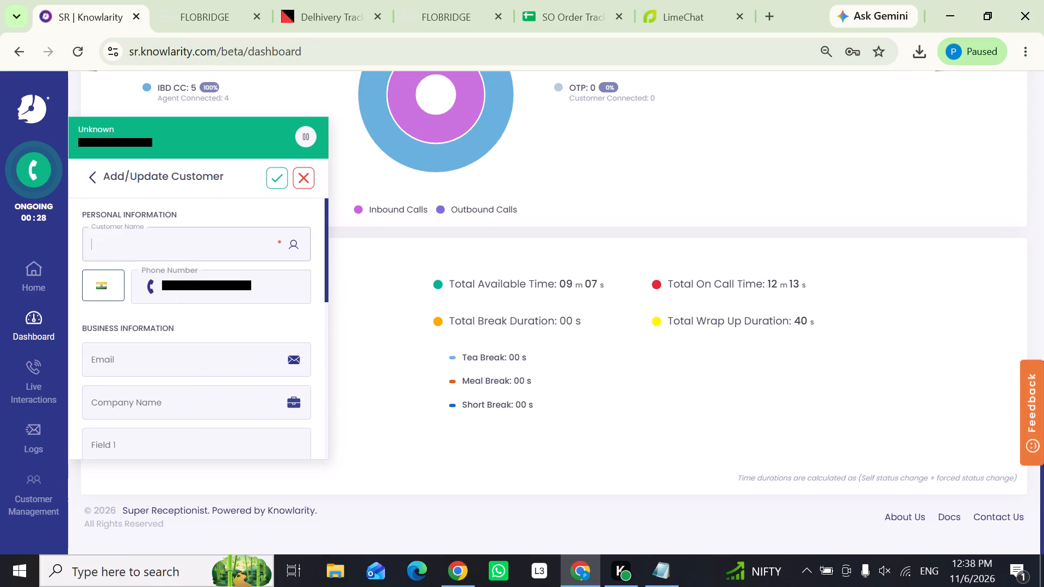
text(jinal)
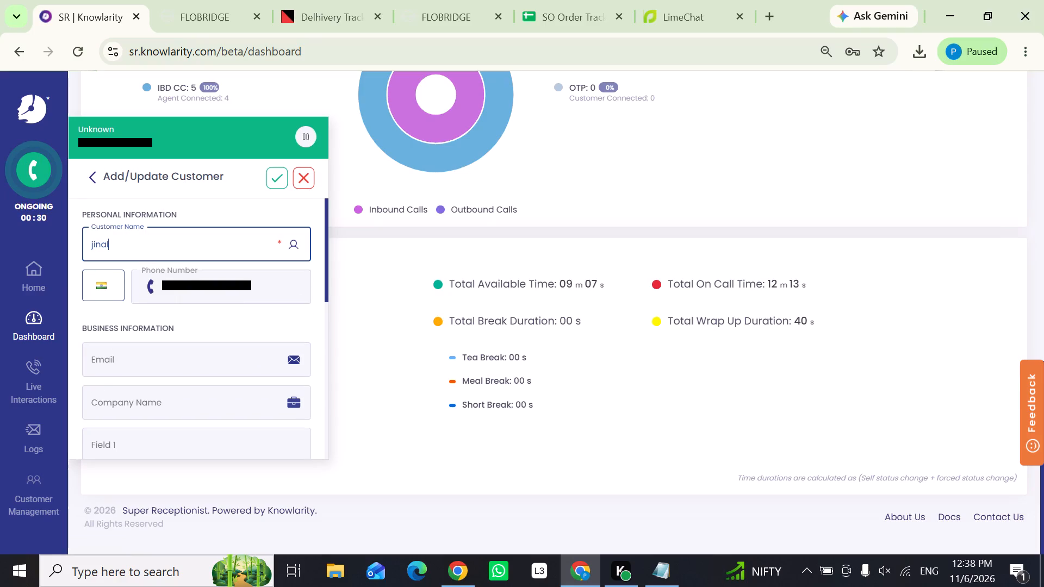
click(279, 177)
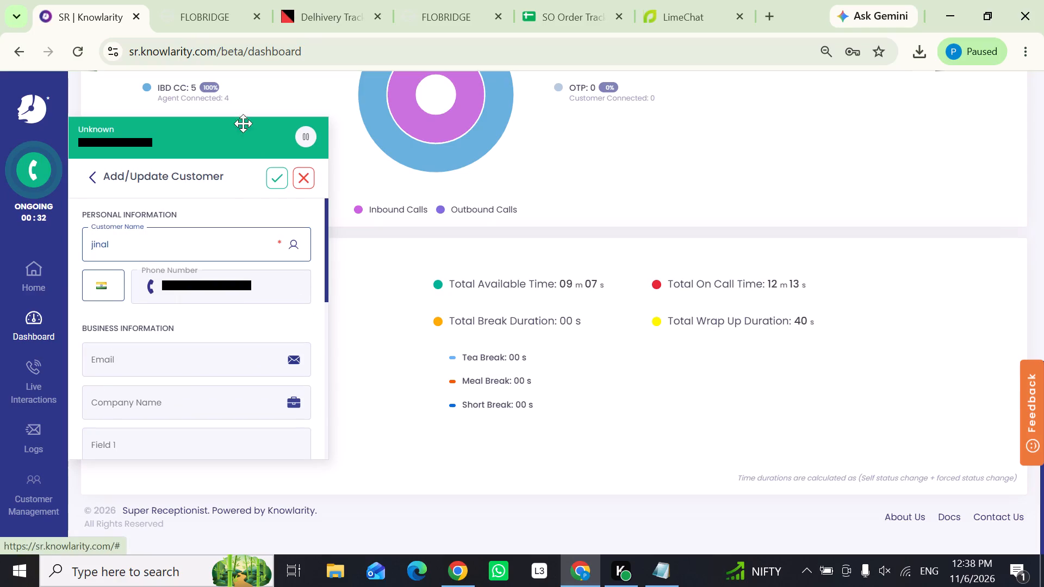
click(219, 20)
click(440, 280)
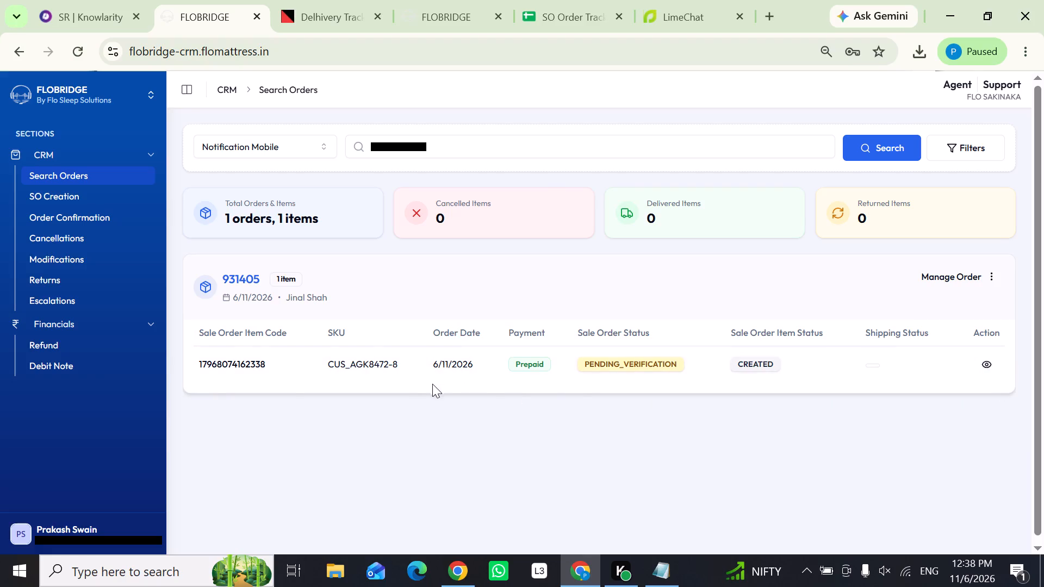
click(997, 366)
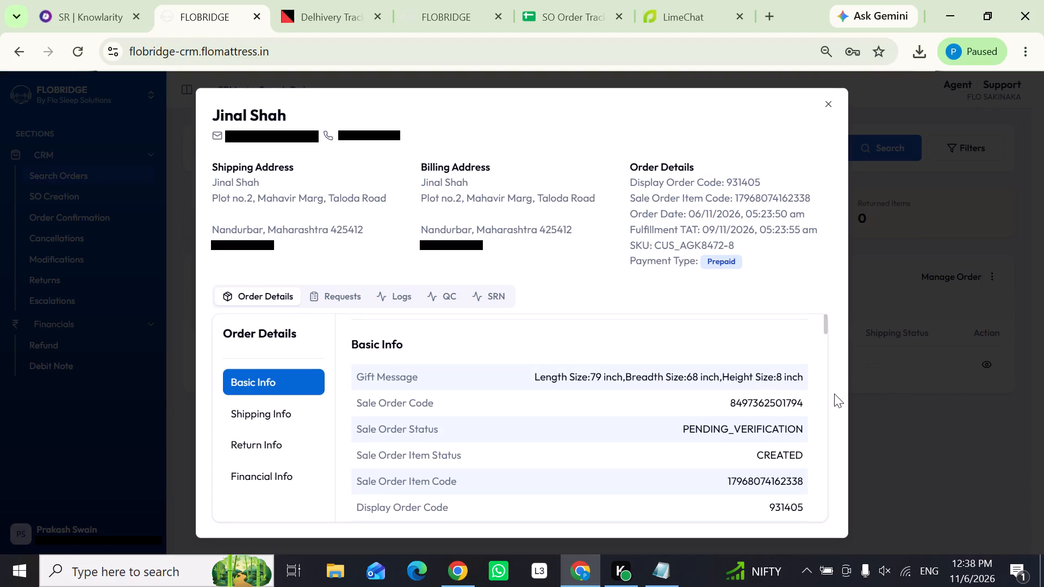
click(883, 376)
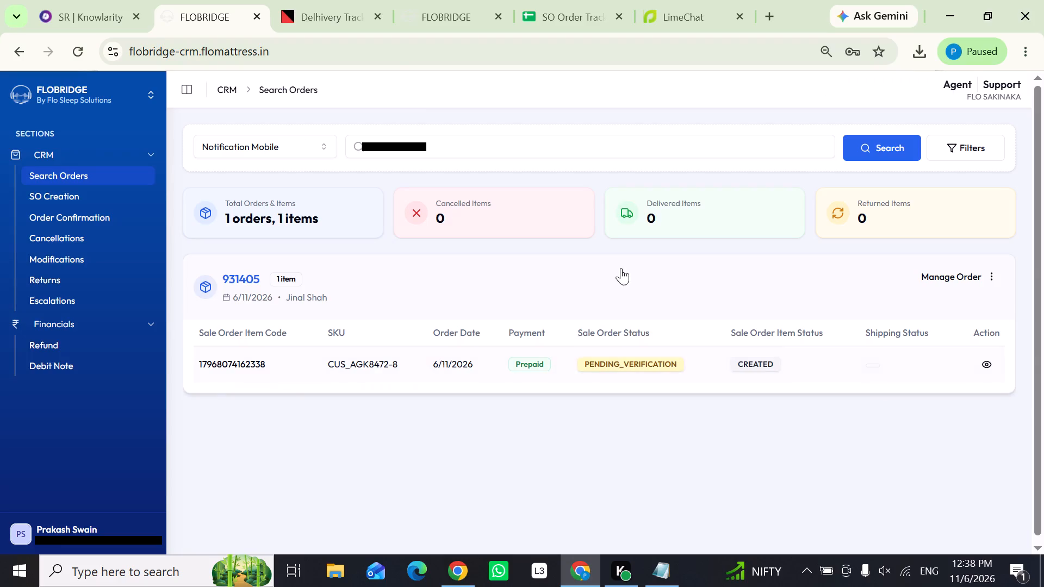
Close the Delhivery tracking page left open from the previous call.
click(381, 14)
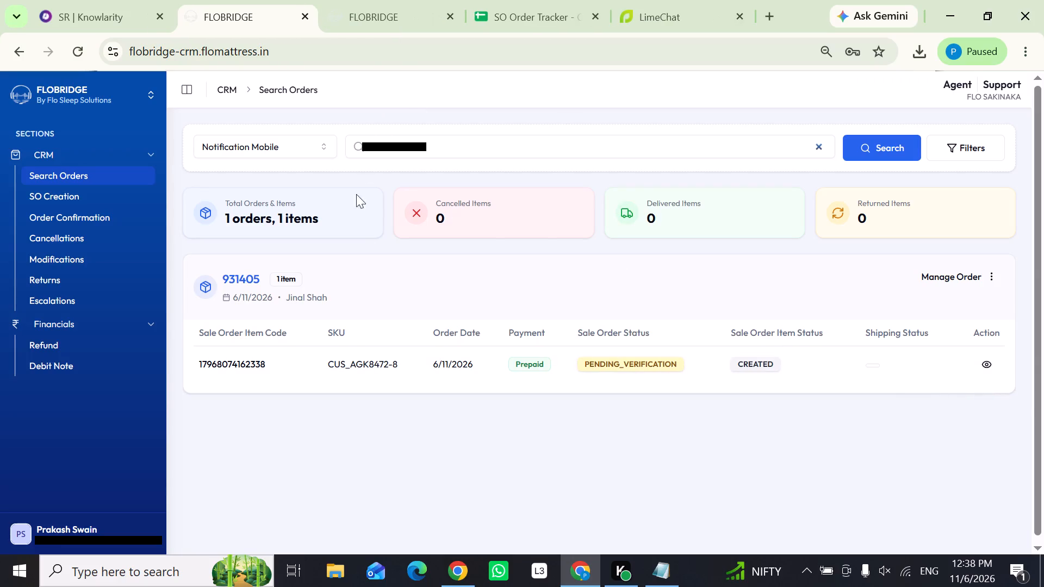